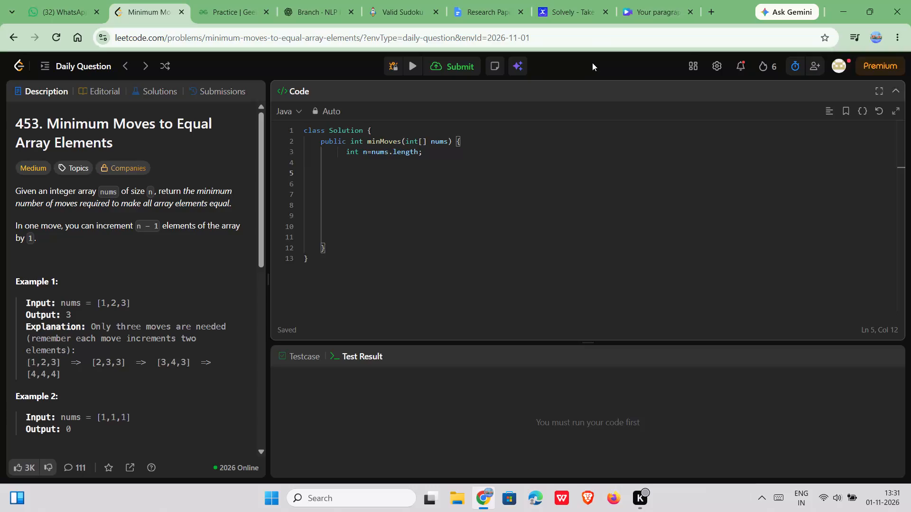
# Switch to the Canva vlog design and examine the clips and captions along the whole video timeline.
pyautogui.click(651, 0)
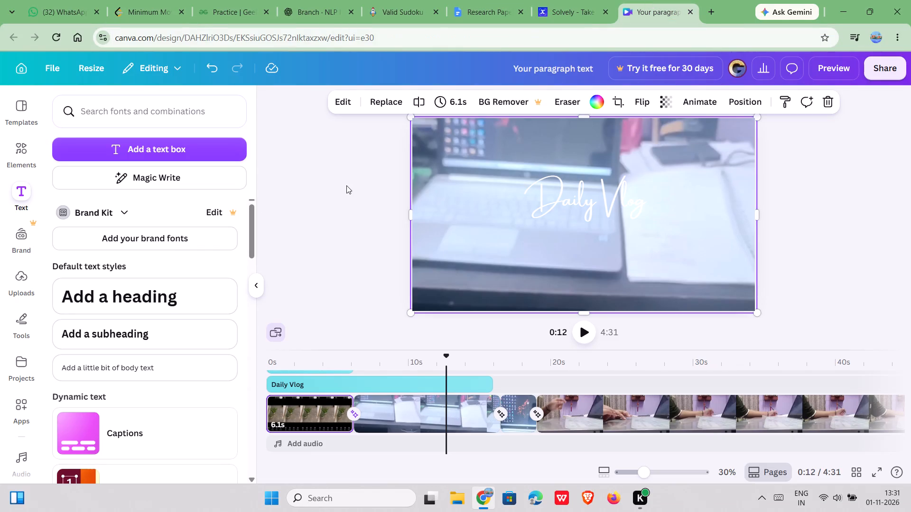
pyautogui.scroll(2, 347, 185)
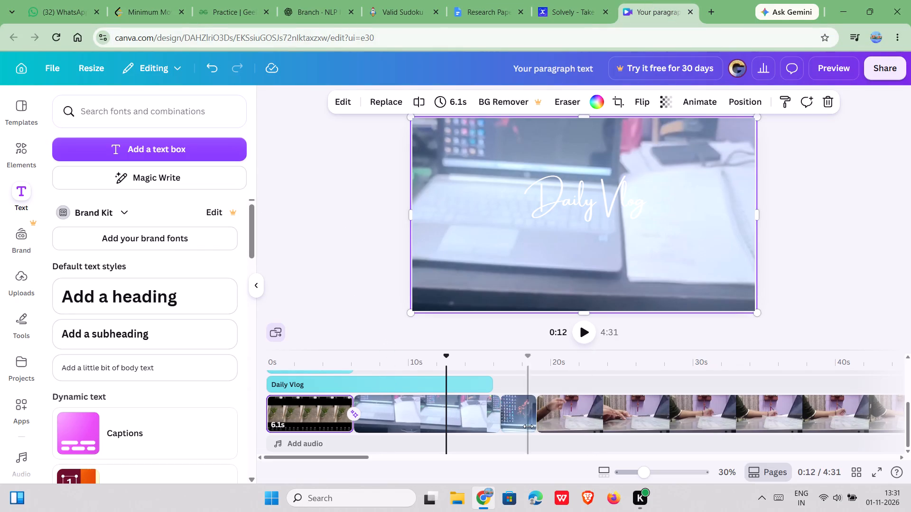
pyautogui.hscroll(-18, 528, 426)
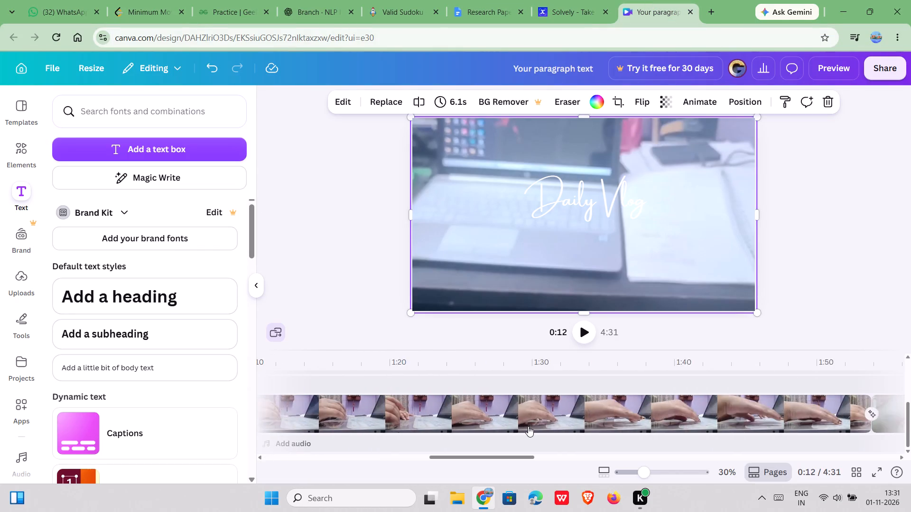
pyautogui.hscroll(-20, 528, 426)
pyautogui.hscroll(-1, 528, 426)
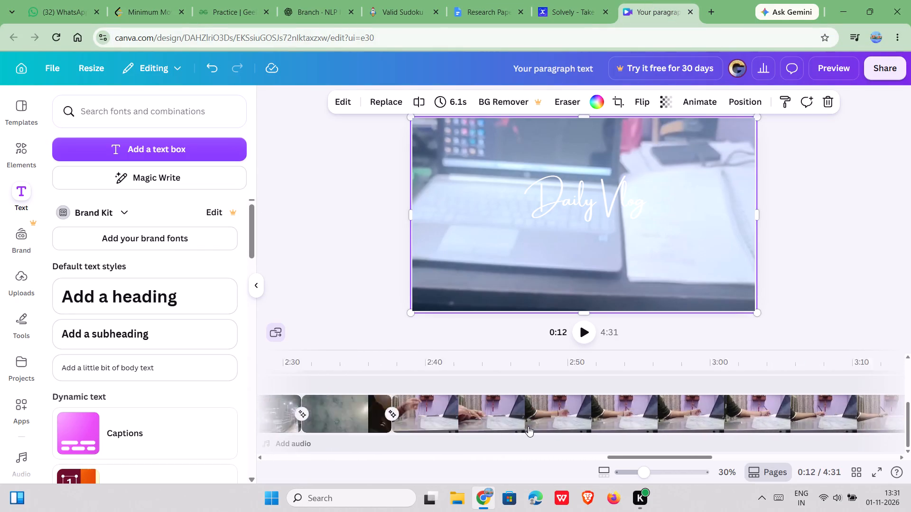
pyautogui.hscroll(-20, 528, 426)
pyautogui.hscroll(-1, 528, 426)
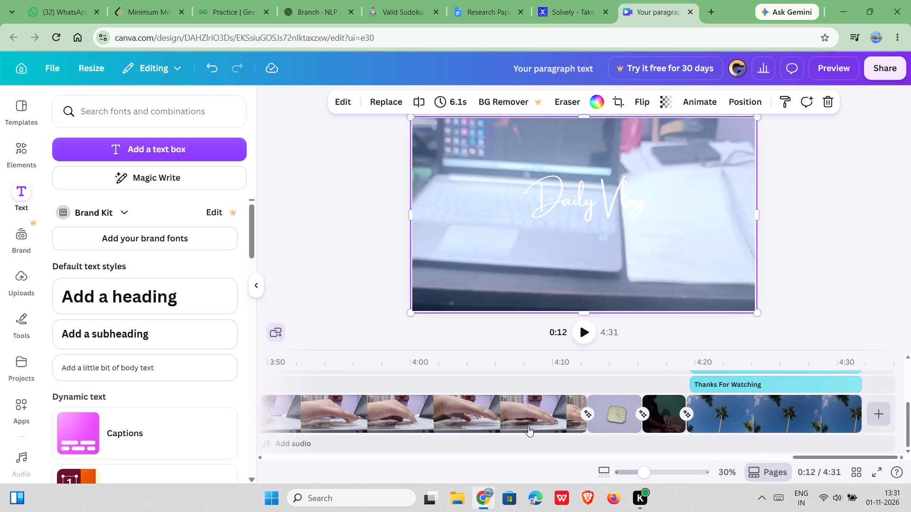
pyautogui.hscroll(-3, 528, 426)
pyautogui.hscroll(20, 528, 426)
pyautogui.hscroll(5, 528, 426)
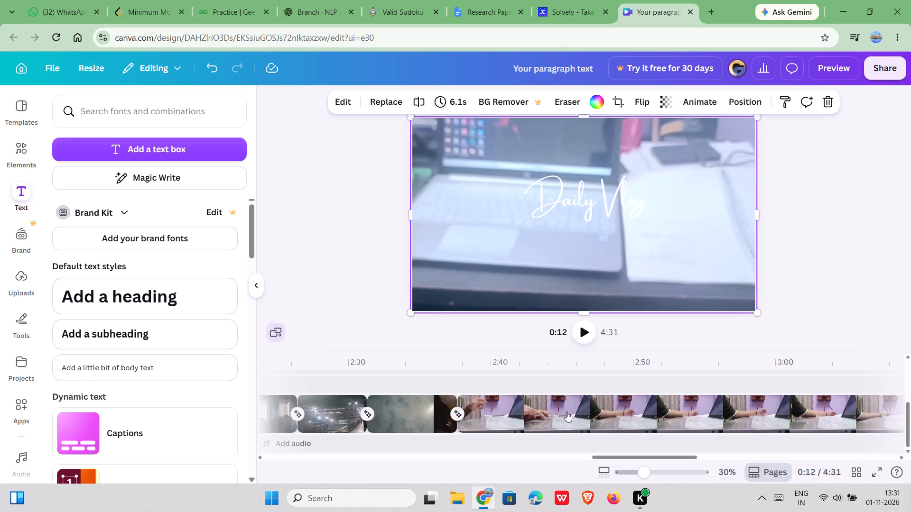
pyautogui.hscroll(20, 567, 411)
pyautogui.hscroll(7, 567, 411)
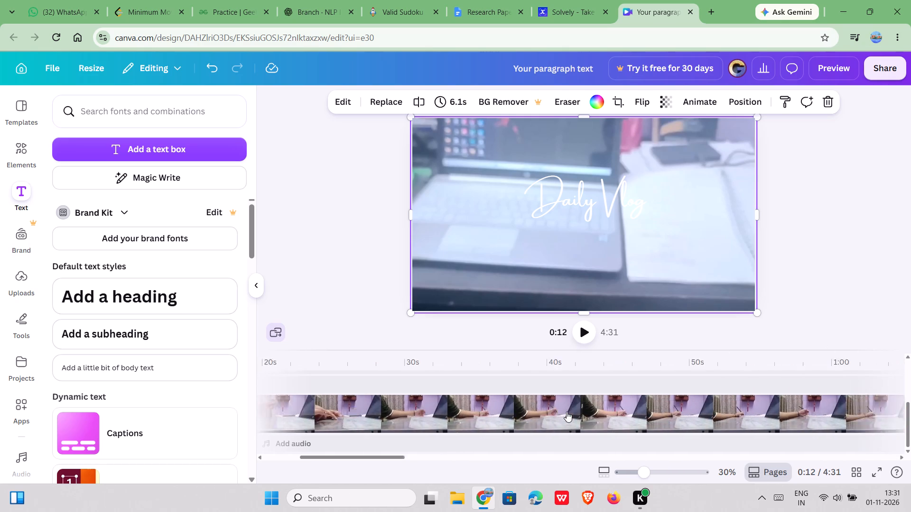
pyautogui.hscroll(11, 567, 411)
pyautogui.scroll(4, 567, 411)
pyautogui.hscroll(-15, 656, 424)
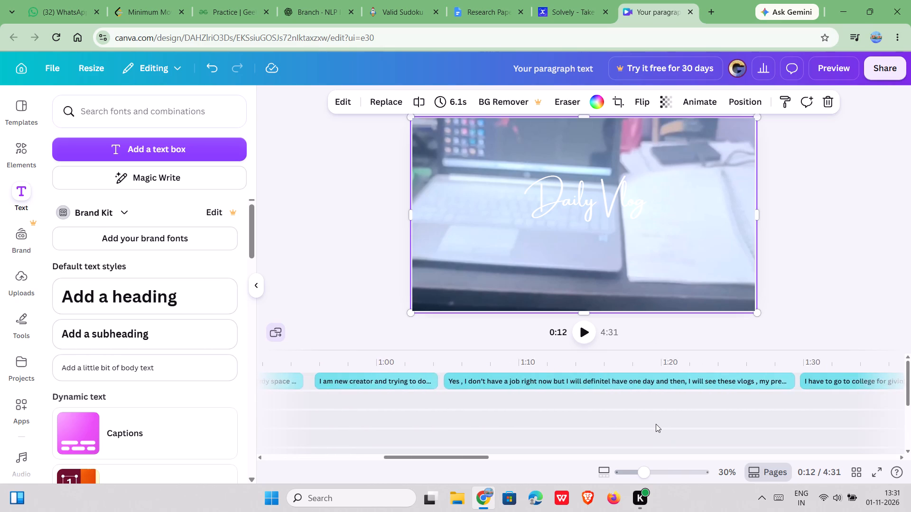
pyautogui.hscroll(-13, 656, 424)
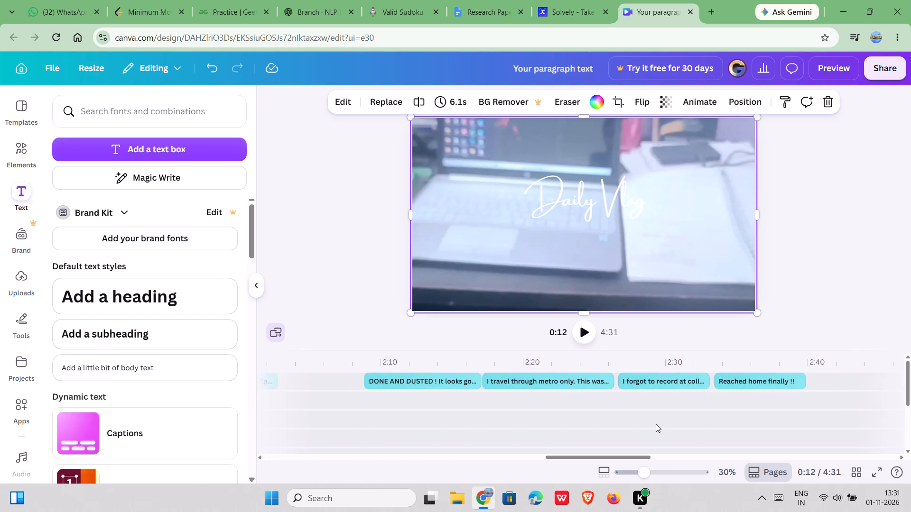
pyautogui.hscroll(-6, 656, 424)
pyautogui.scroll(-2, 656, 424)
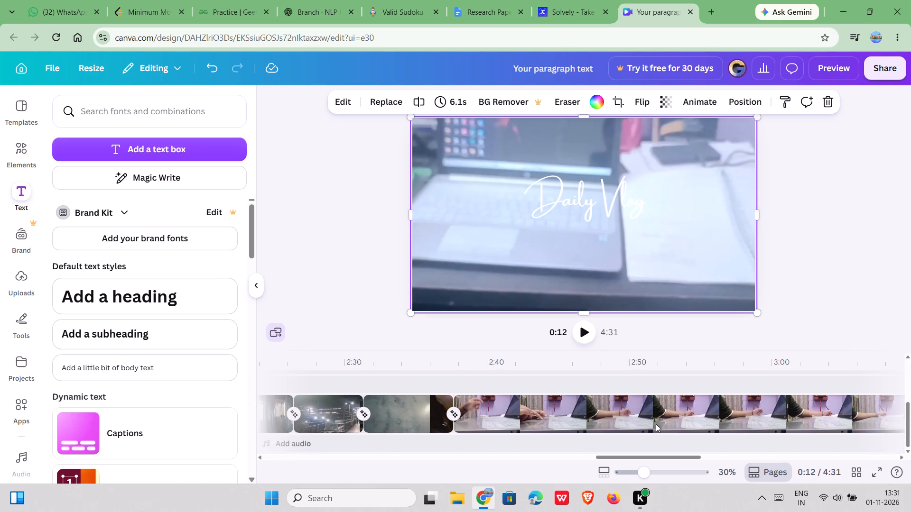
pyautogui.scroll(-1, 656, 424)
pyautogui.scroll(2, 656, 424)
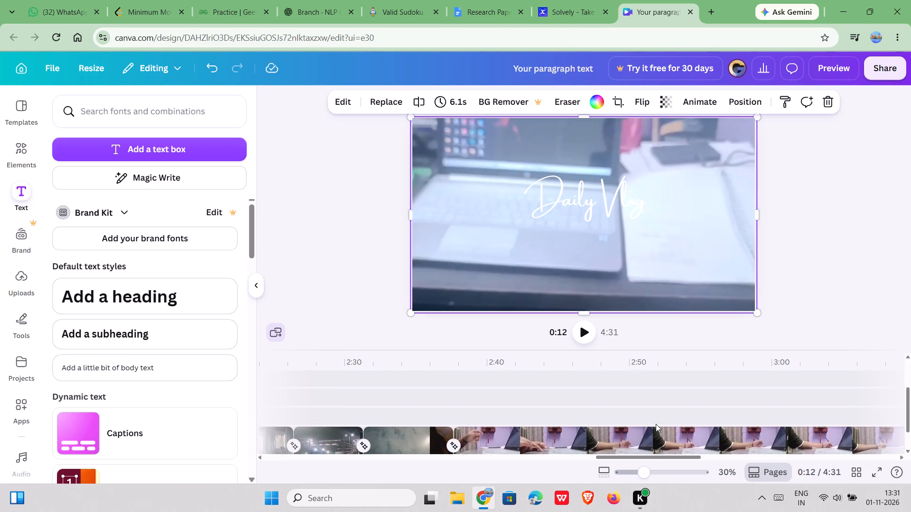
pyautogui.scroll(3, 656, 424)
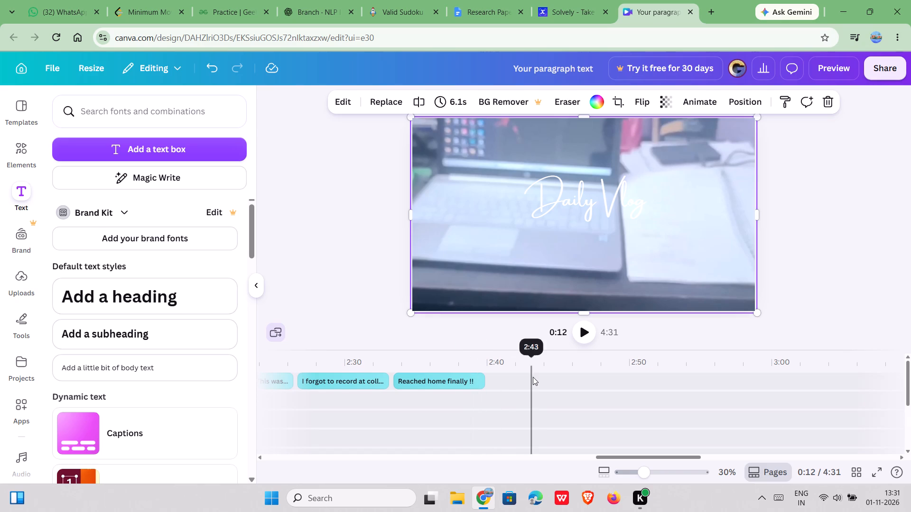
# Preview the video from the end of the "Reached home finally !!" caption to about 2:43.
pyautogui.click(494, 379)
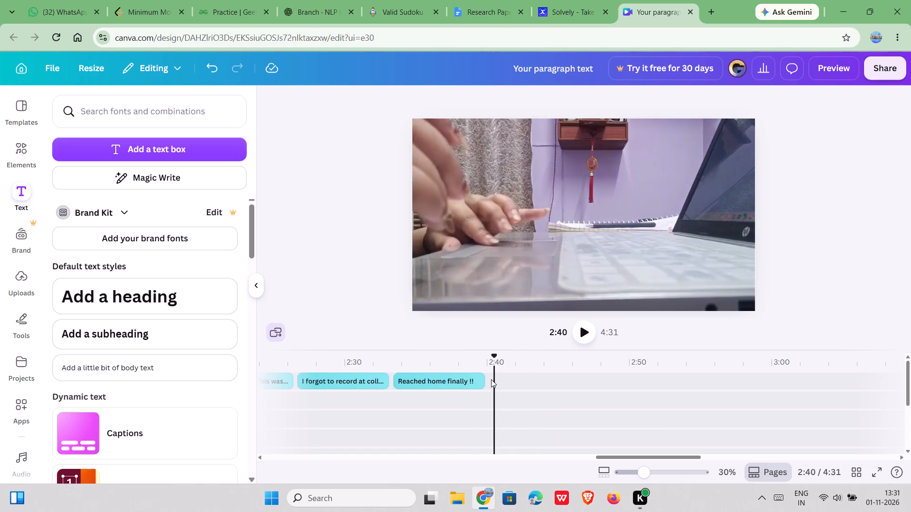
pyautogui.click(480, 379)
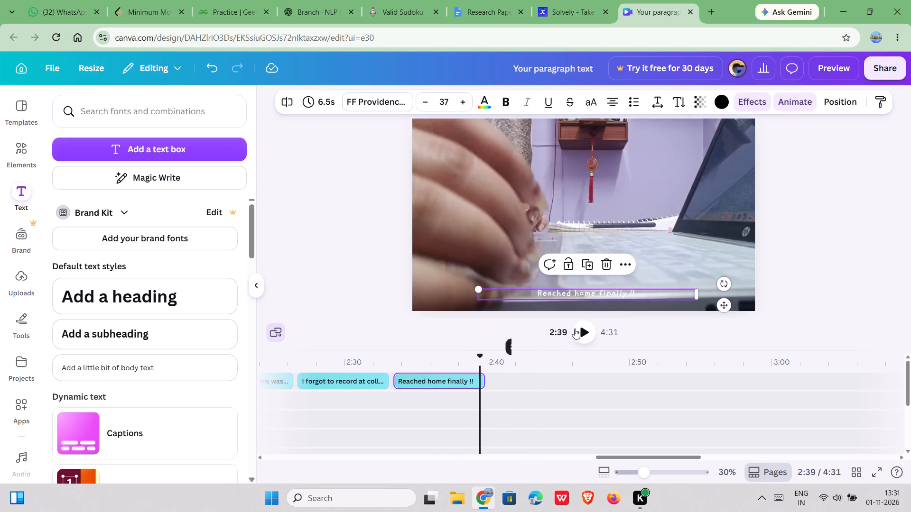
pyautogui.click(585, 329)
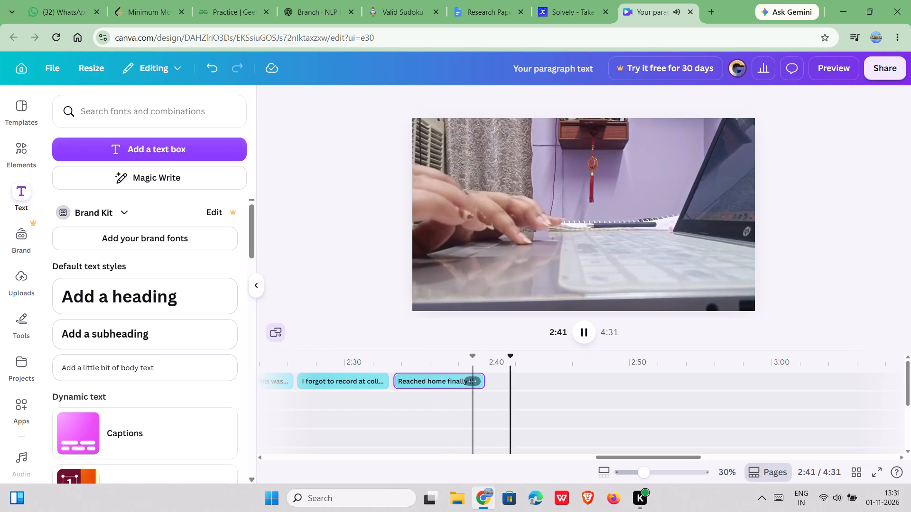
pyautogui.click(583, 328)
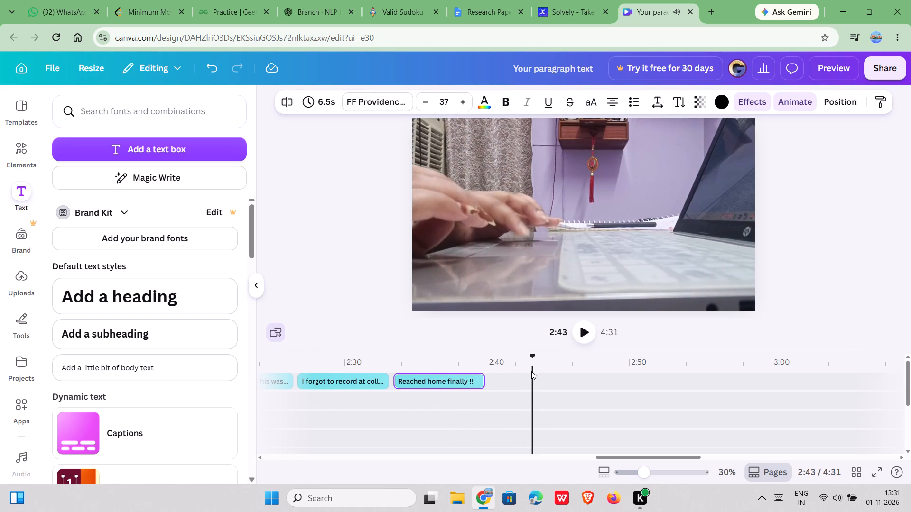
# Add a new text box at about 2:40, after the "Reached home finally !!" caption, and position it near the frame's lower edge.
pyautogui.moveTo(532, 365); pyautogui.dragTo(507, 366)
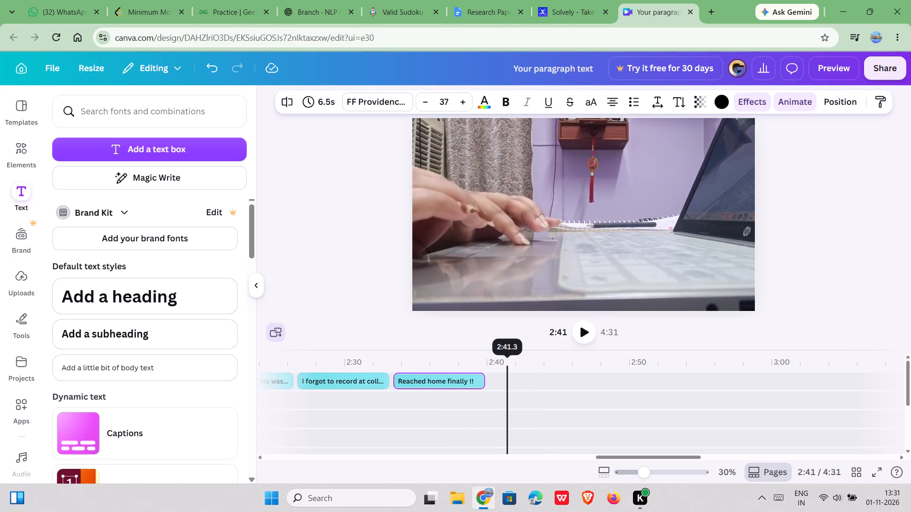
pyautogui.moveTo(507, 366); pyautogui.dragTo(497, 368)
pyautogui.click(202, 152)
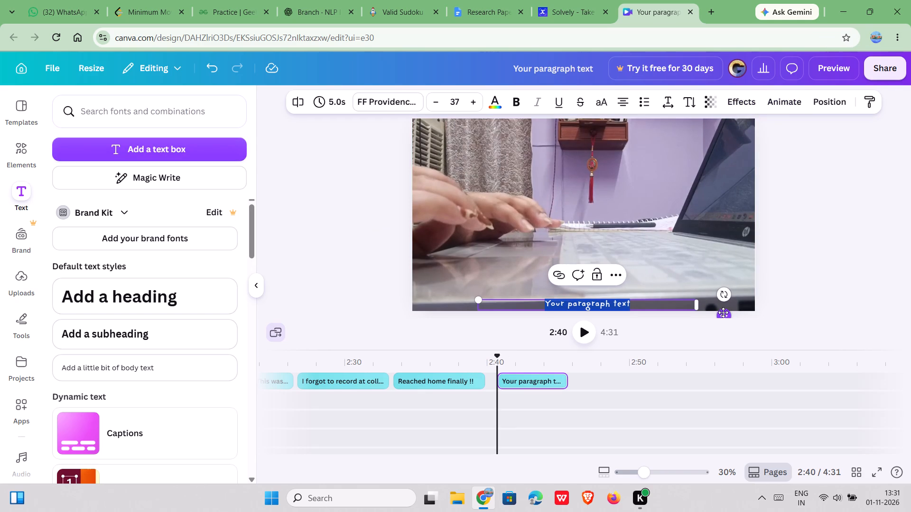
pyautogui.moveTo(723, 312); pyautogui.dragTo(706, 301)
# Set the new text box's text colour to white (#ffffff).
pyautogui.doubleClick(587, 294)
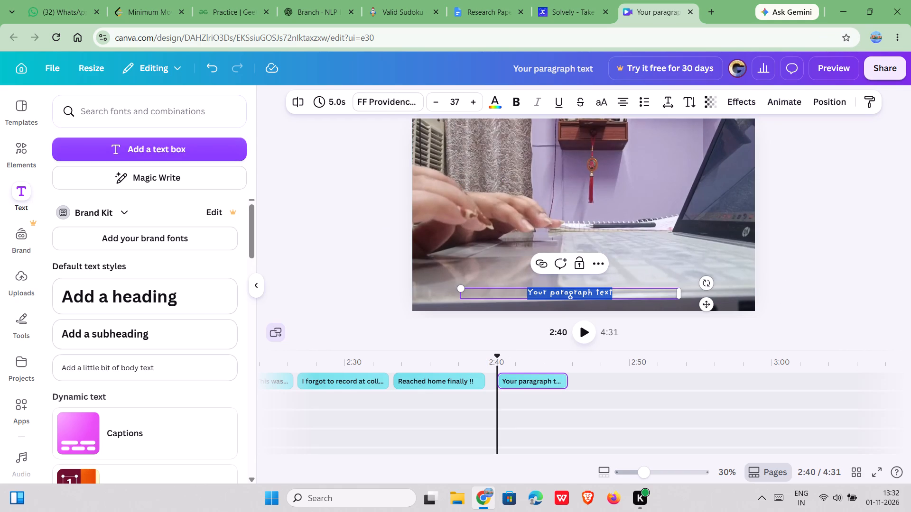
pyautogui.click(496, 101)
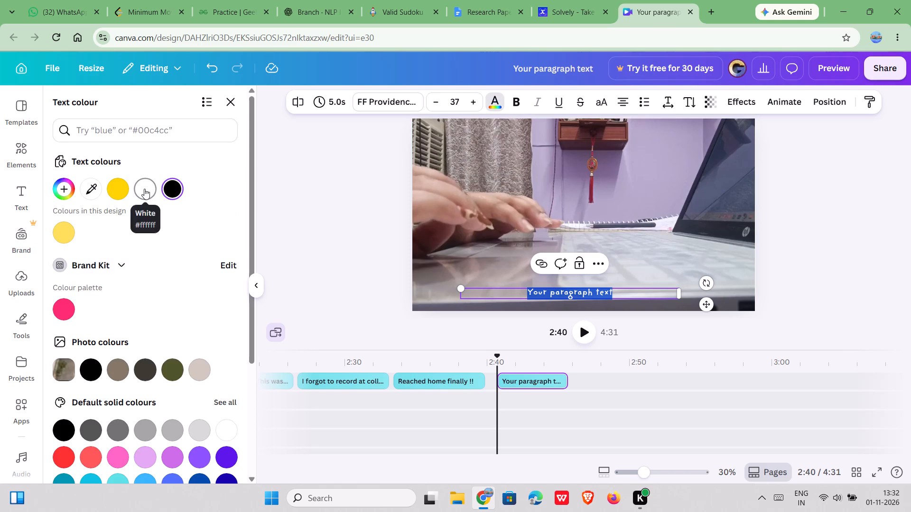
pyautogui.click(144, 189)
pyautogui.click(227, 111)
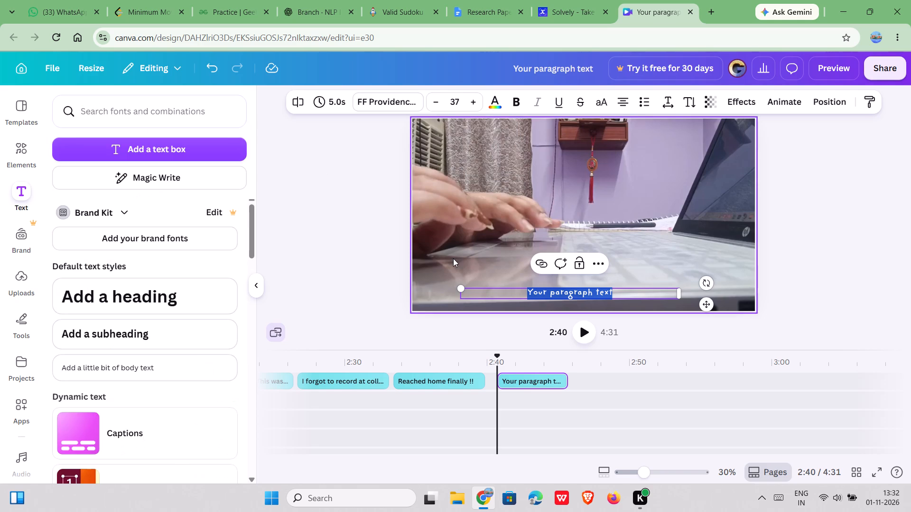
# Replace the new text box's placeholder text with a caption beginning "I again forgot to".
pyautogui.press('space')
pyautogui.click(622, 296)
pyautogui.moveTo(622, 296); pyautogui.dragTo(533, 296)
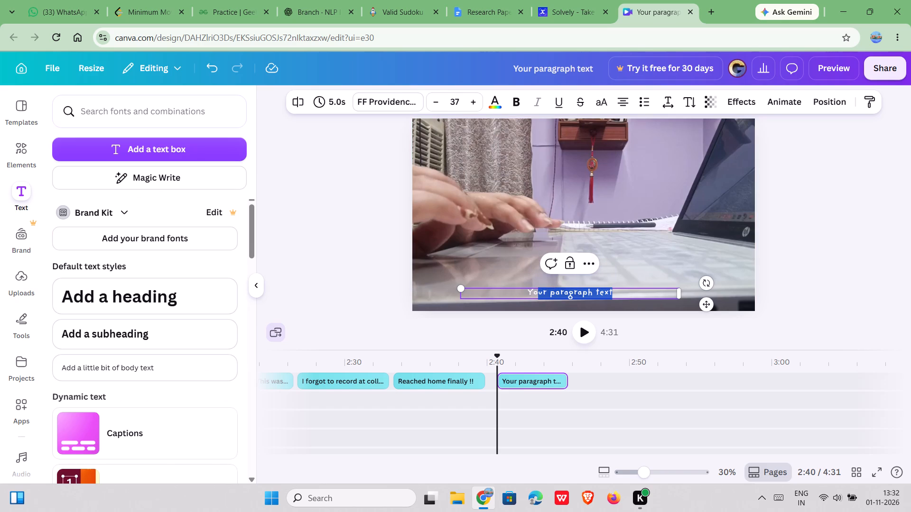
pyautogui.moveTo(533, 296); pyautogui.dragTo(525, 296)
pyautogui.press('BackSpace')
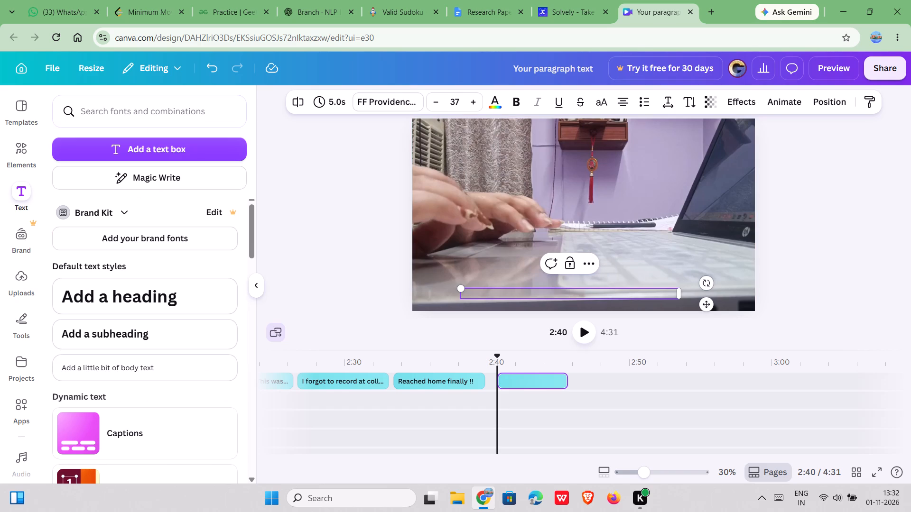
pyautogui.press('space')
pyautogui.write('again forgot tpo')
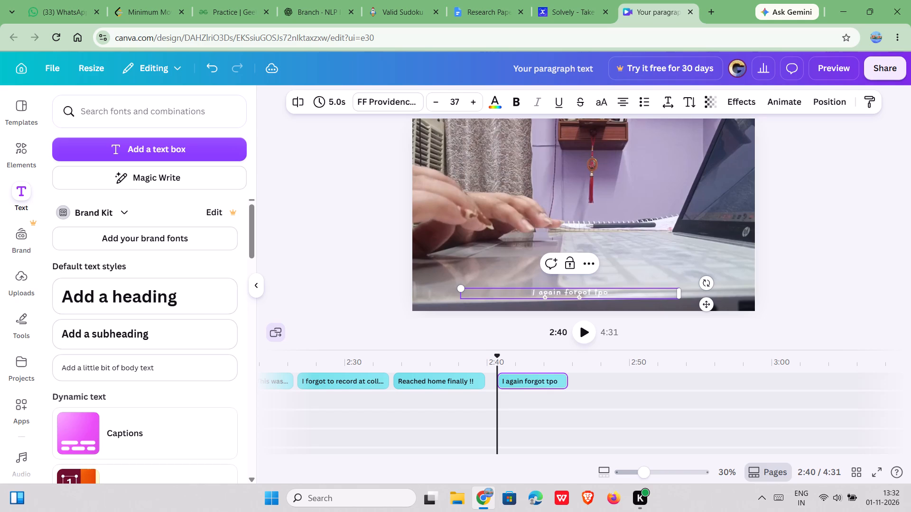
pyautogui.press('BackSpace')
pyautogui.press('BackSpace')
pyautogui.write('o')
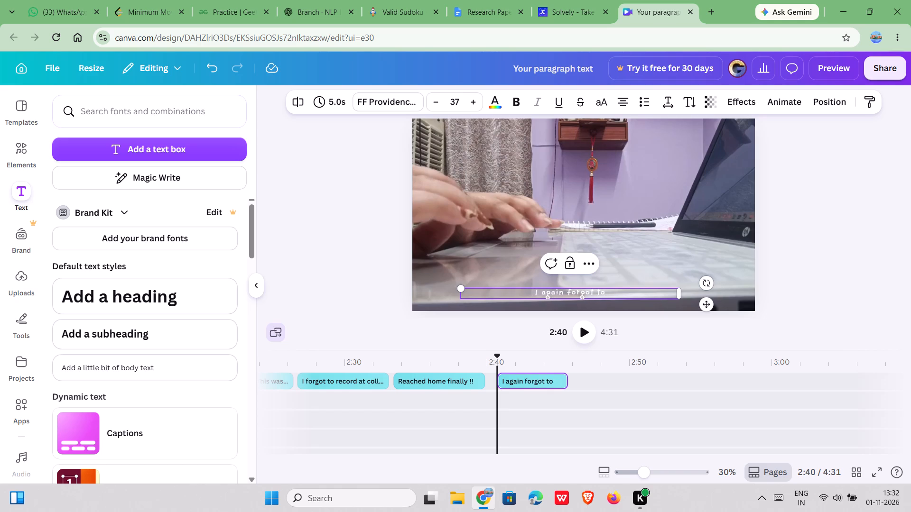
pyautogui.press('space')
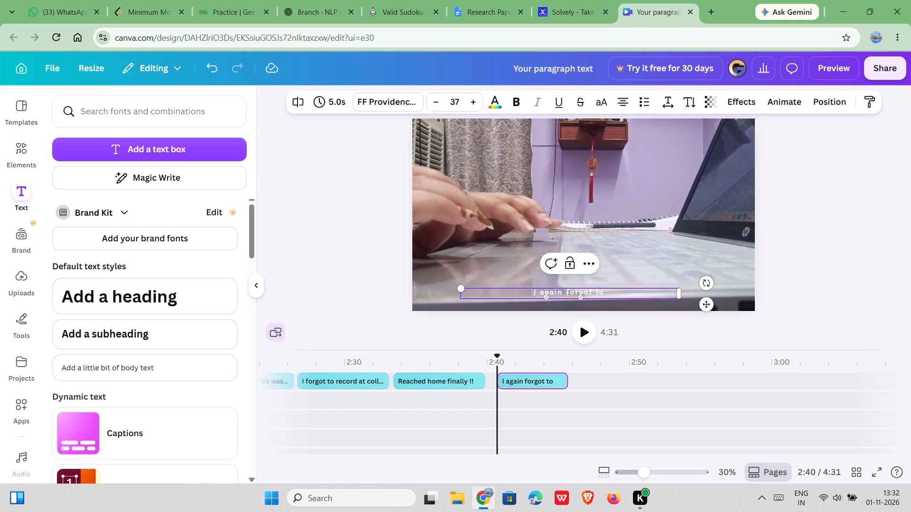
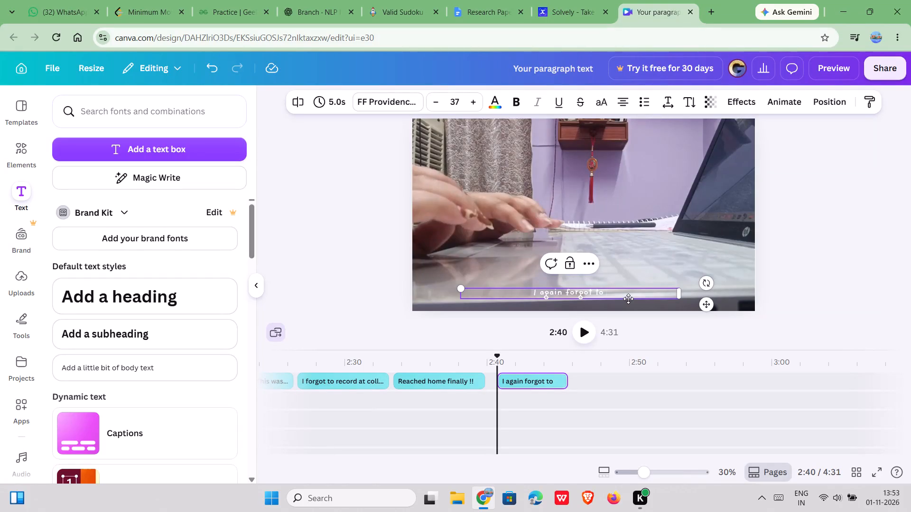
# Reopen the "I again forgot to" caption at about 2:40 for text editing and add spaces at the end of its text.
pyautogui.click(628, 299)
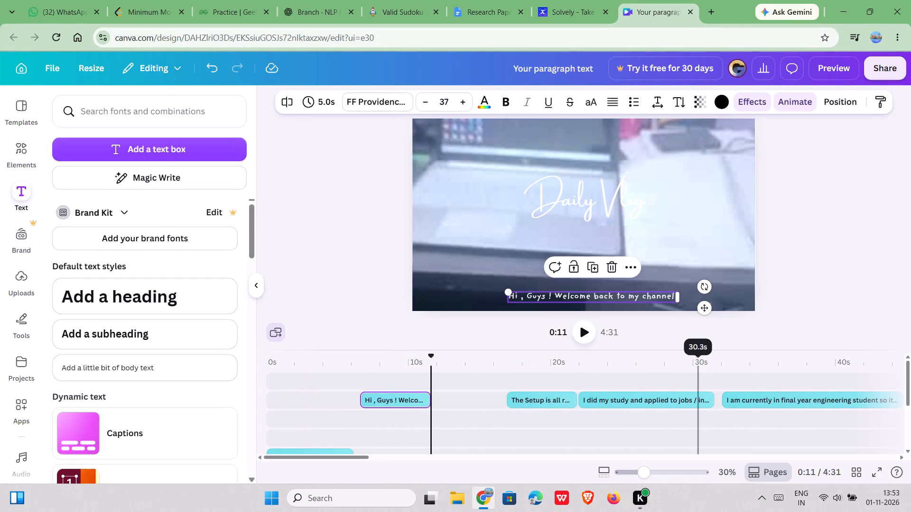
pyautogui.hscroll(-5, 752, 417)
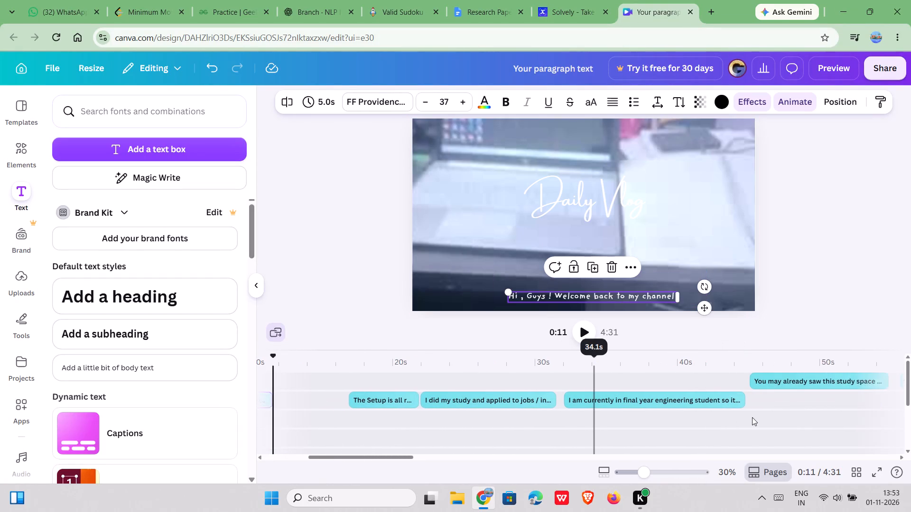
pyautogui.hscroll(-10, 752, 417)
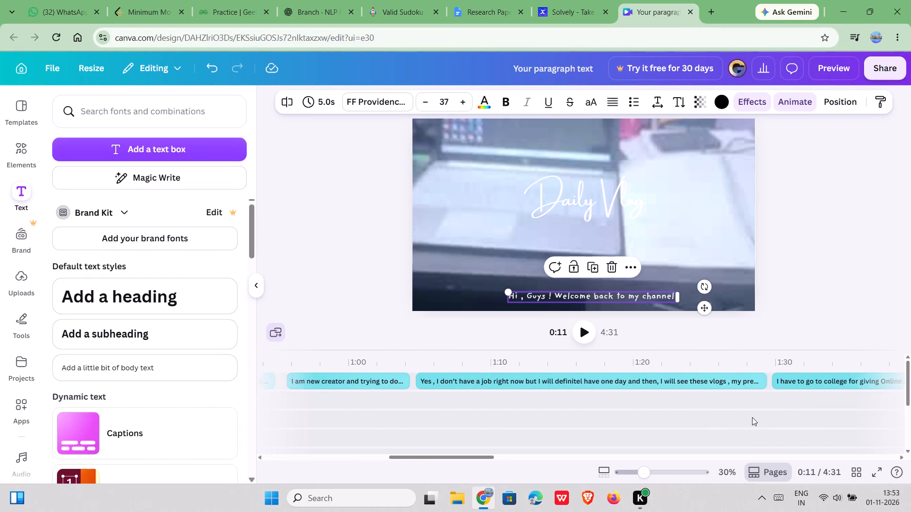
pyautogui.hscroll(-10, 752, 417)
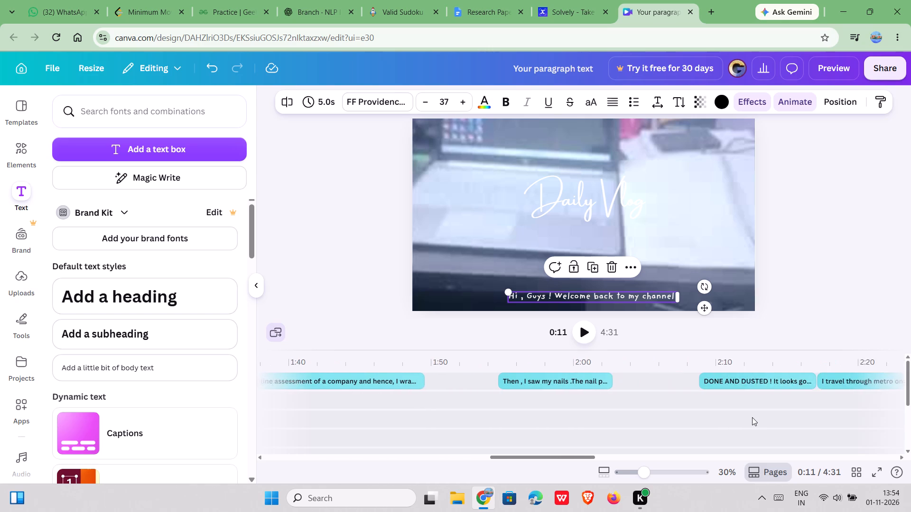
pyautogui.hscroll(-8, 752, 417)
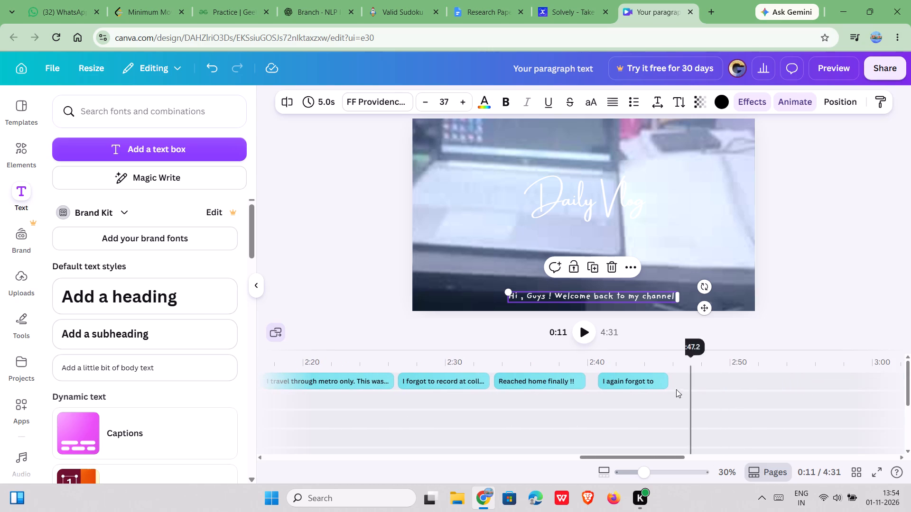
pyautogui.click(641, 382)
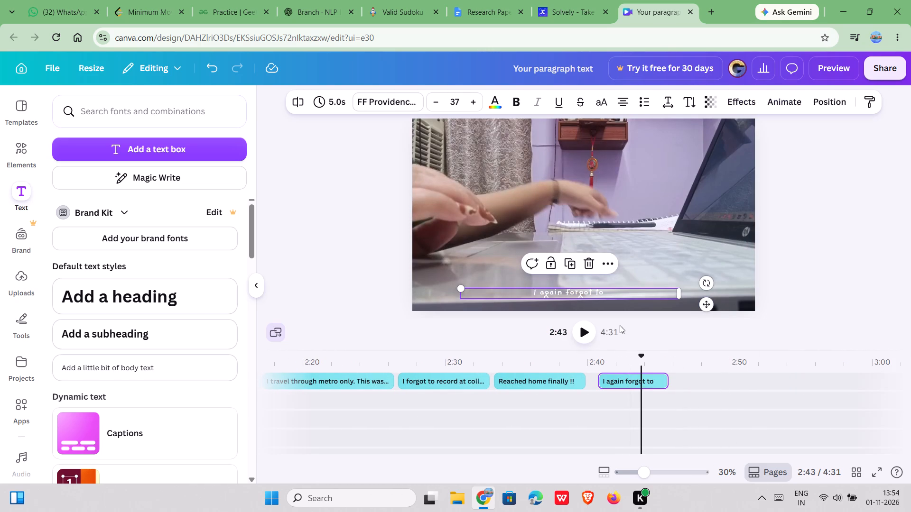
pyautogui.click(606, 290)
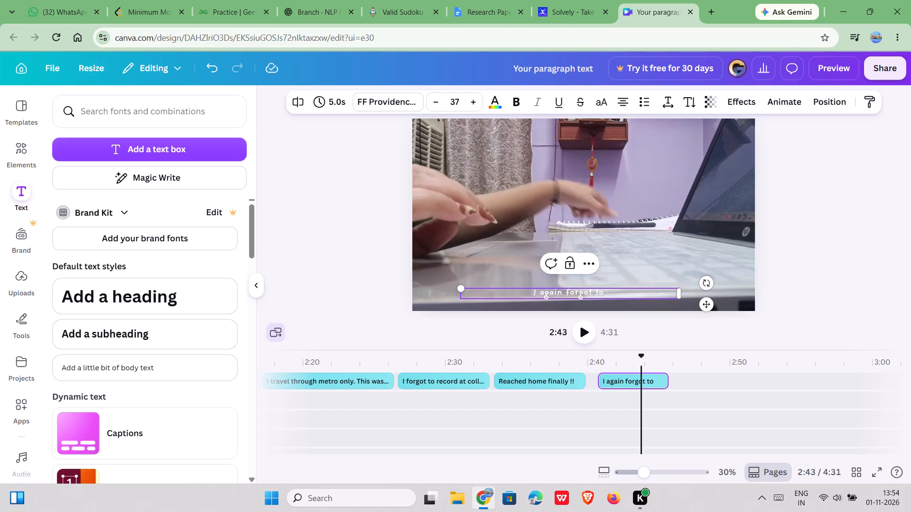
pyautogui.click(606, 290)
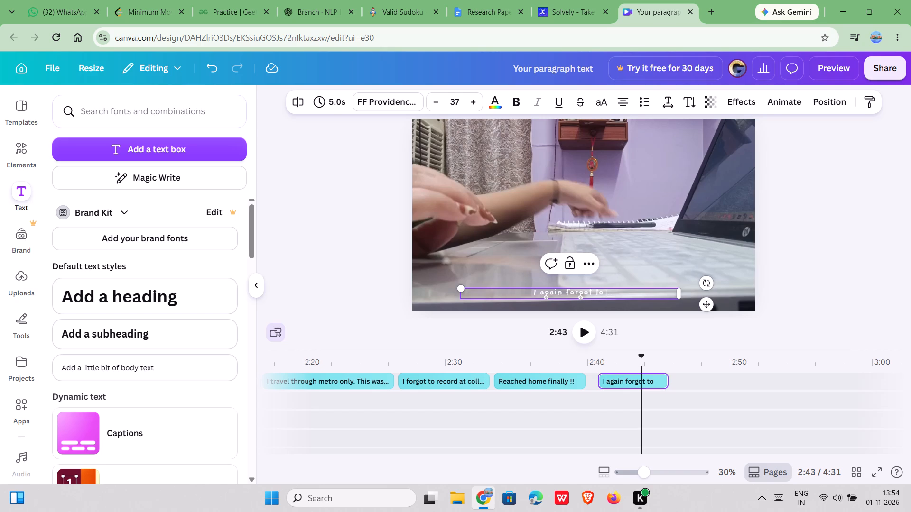
pyautogui.click(598, 292)
pyautogui.click(606, 294)
pyautogui.press('space')
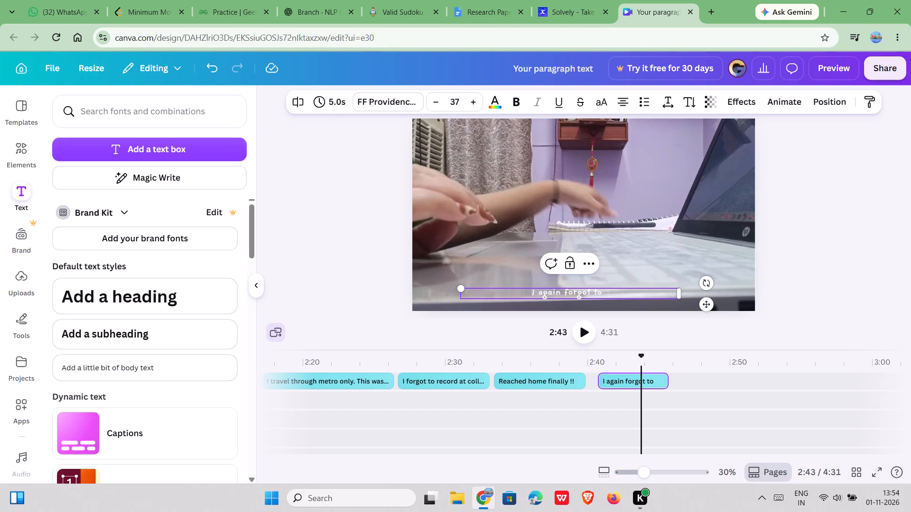
pyautogui.click(602, 293)
pyautogui.press('space')
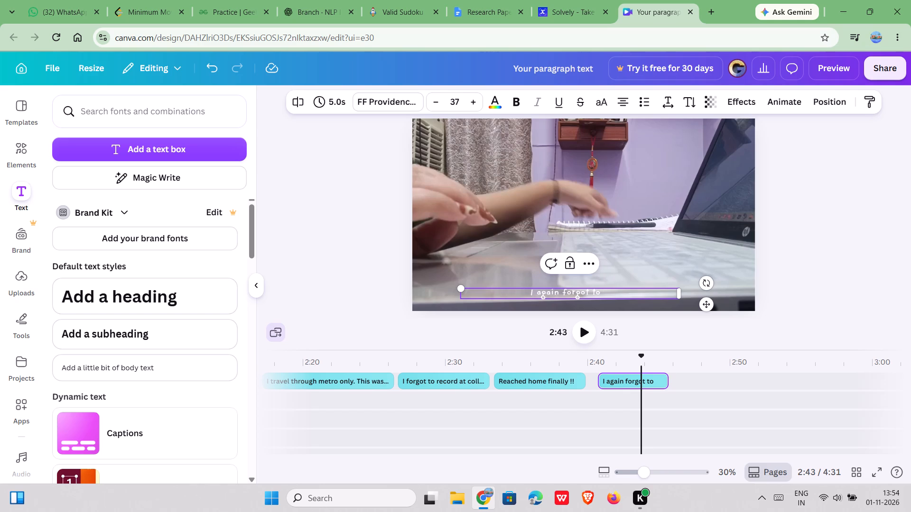
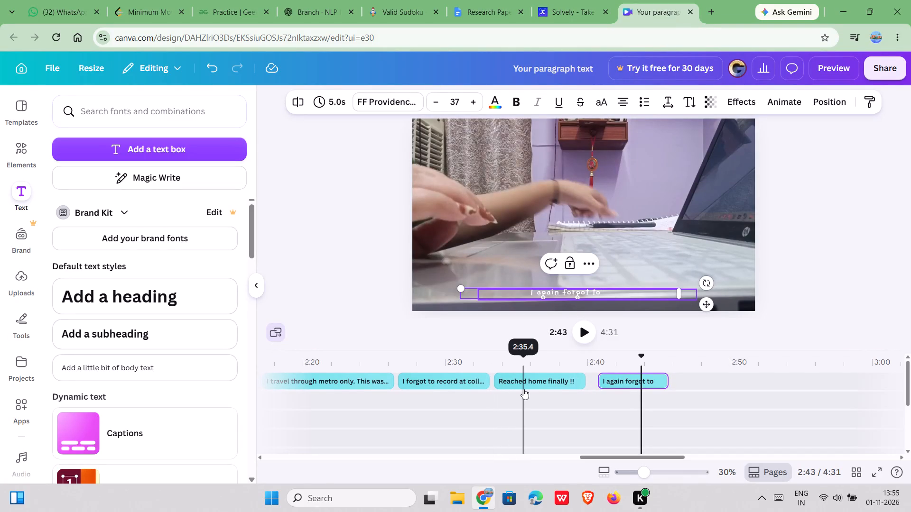
# Review the captions against the video frames from about 2:30 to 2:44, including "Reached home finally !!" and "I again forgot to".
pyautogui.click(453, 378)
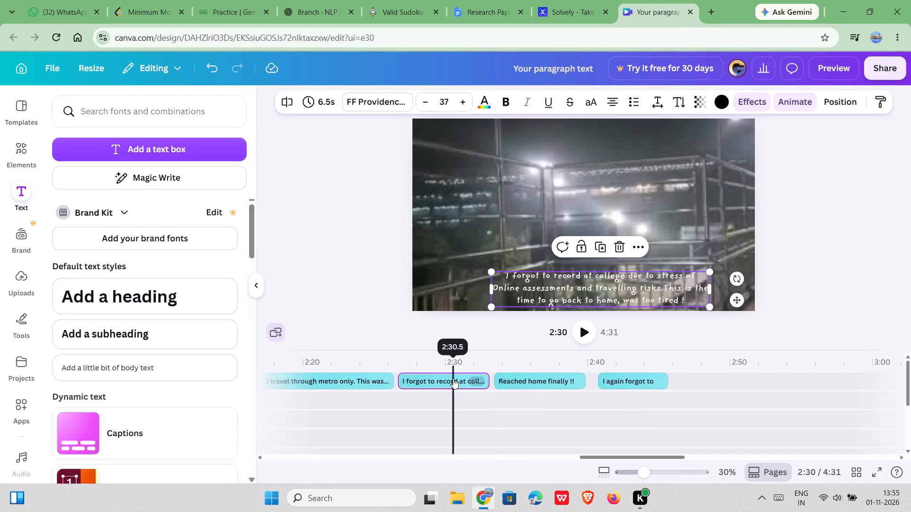
pyautogui.click(500, 381)
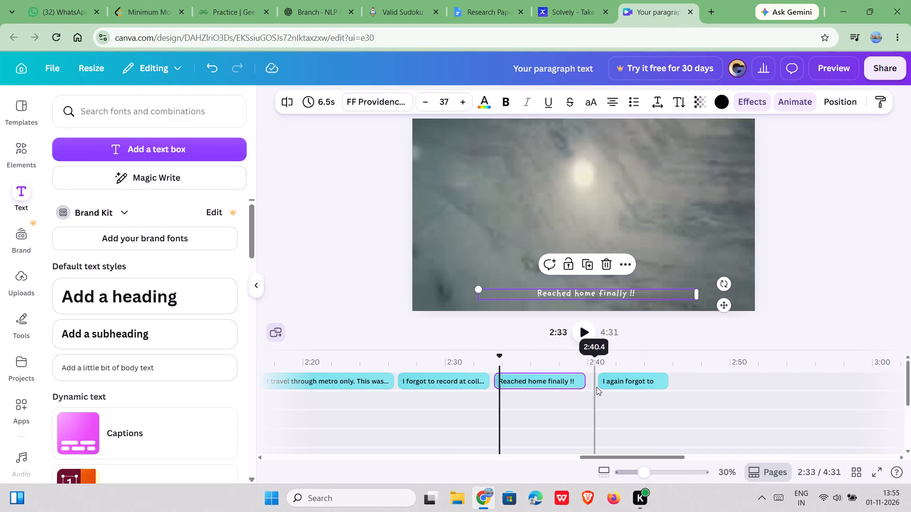
pyautogui.click(607, 383)
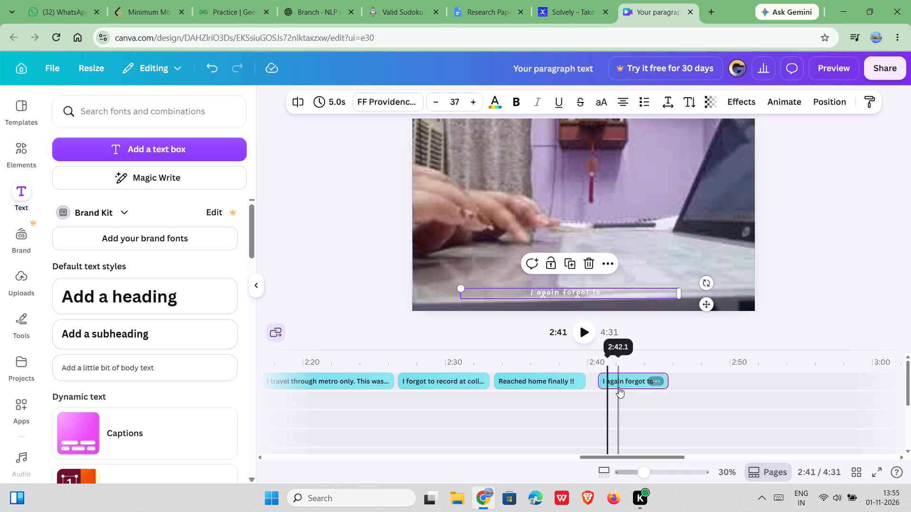
pyautogui.click(622, 379)
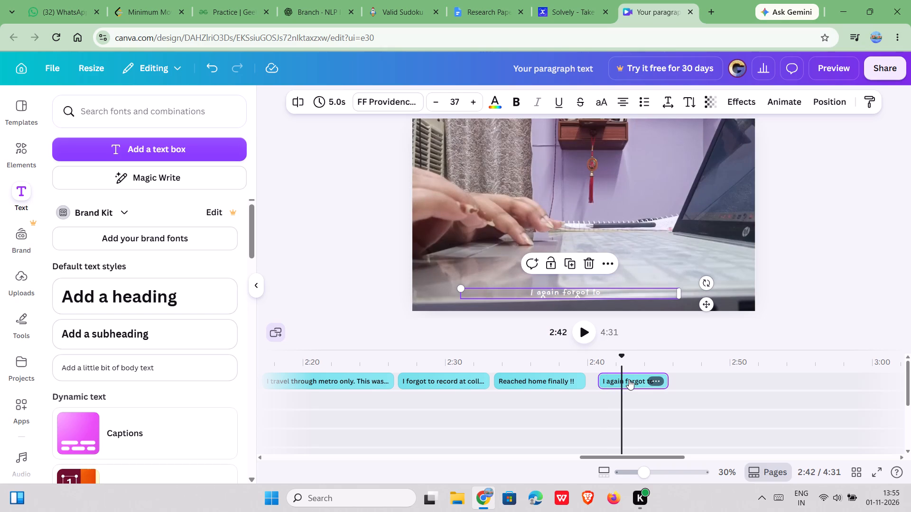
pyautogui.click(630, 379)
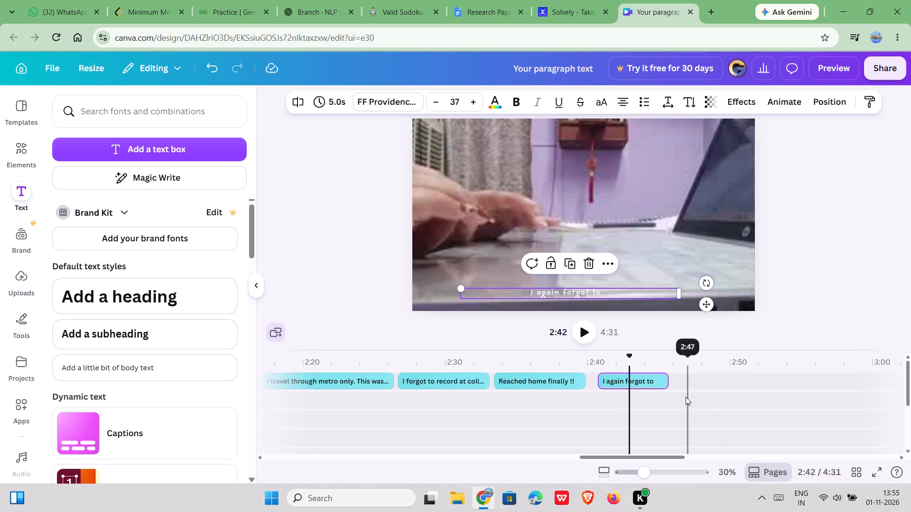
pyautogui.click(636, 386)
pyautogui.click(643, 384)
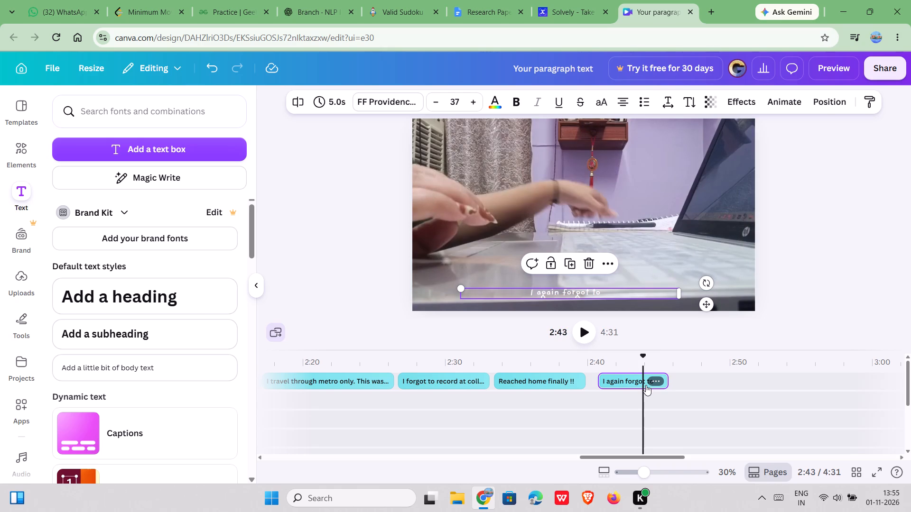
pyautogui.click(646, 385)
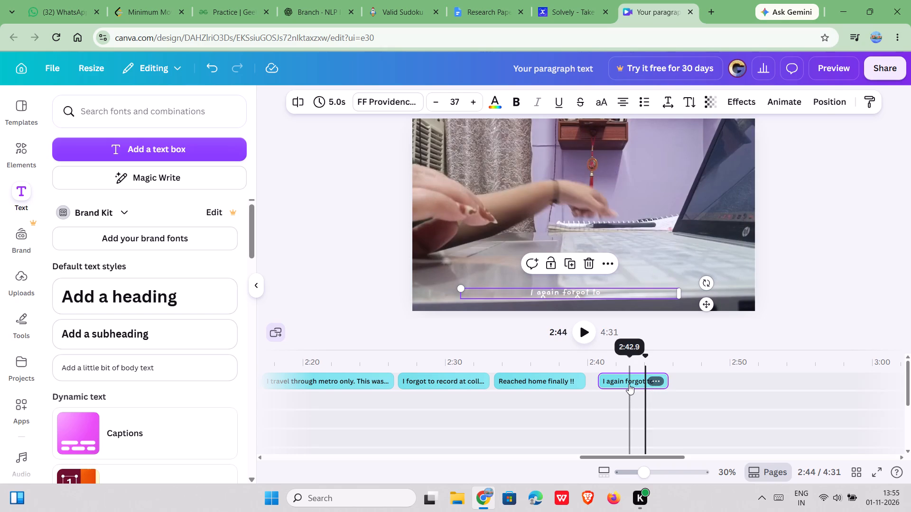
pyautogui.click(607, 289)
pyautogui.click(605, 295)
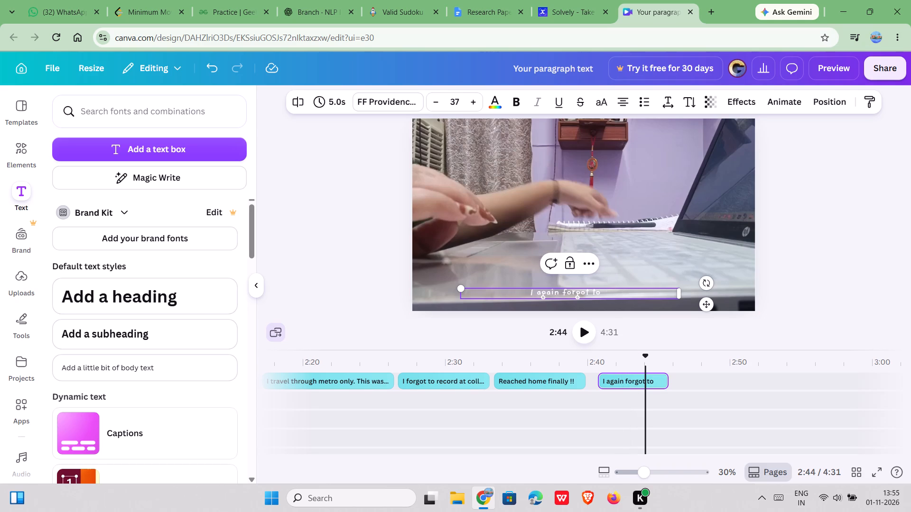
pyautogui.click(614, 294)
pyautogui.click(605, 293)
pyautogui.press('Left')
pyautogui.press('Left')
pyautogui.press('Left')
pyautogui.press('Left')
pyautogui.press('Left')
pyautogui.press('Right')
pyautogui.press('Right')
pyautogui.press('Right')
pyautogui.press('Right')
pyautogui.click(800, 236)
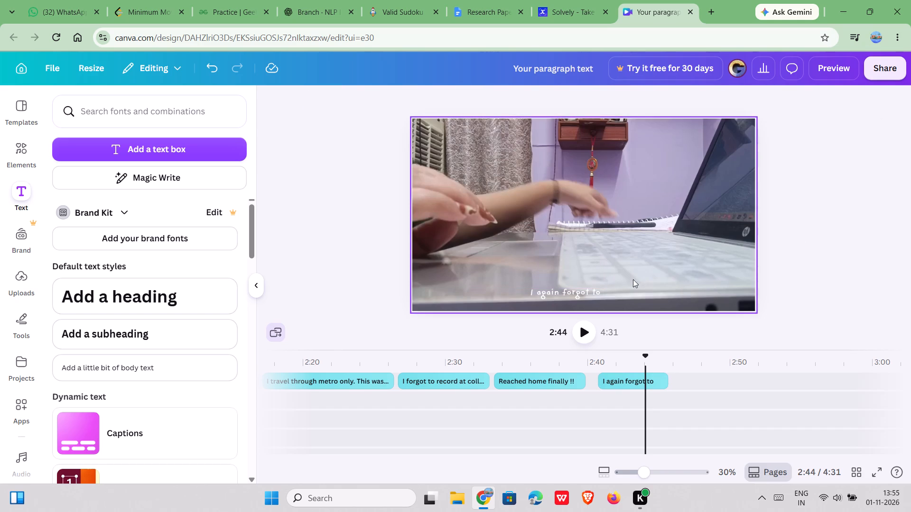
# Shift the "I again forgot to" caption slightly to the left within the video frame.
pyautogui.moveTo(585, 294); pyautogui.dragTo(573, 296)
# Reopen the "I again forgot to" caption for text editing and add three spaces at the end of its text.
pyautogui.doubleClick(587, 295)
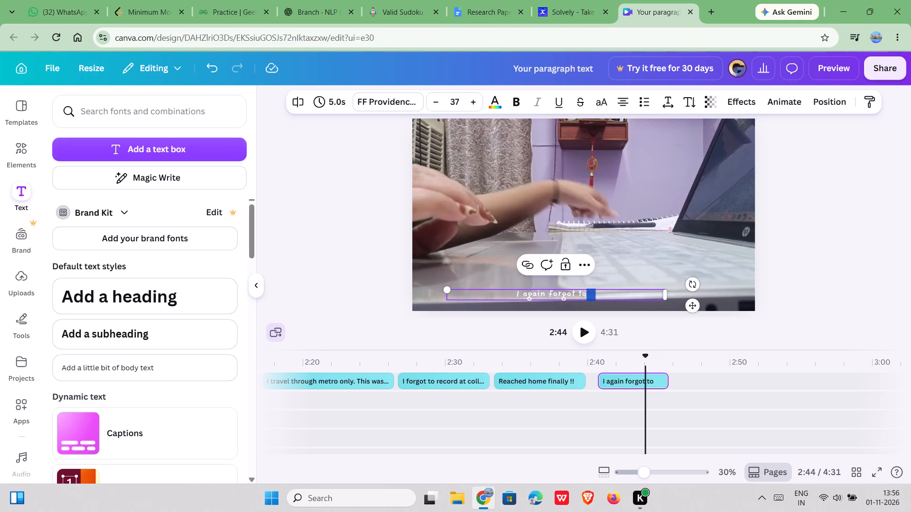
pyautogui.click(587, 295)
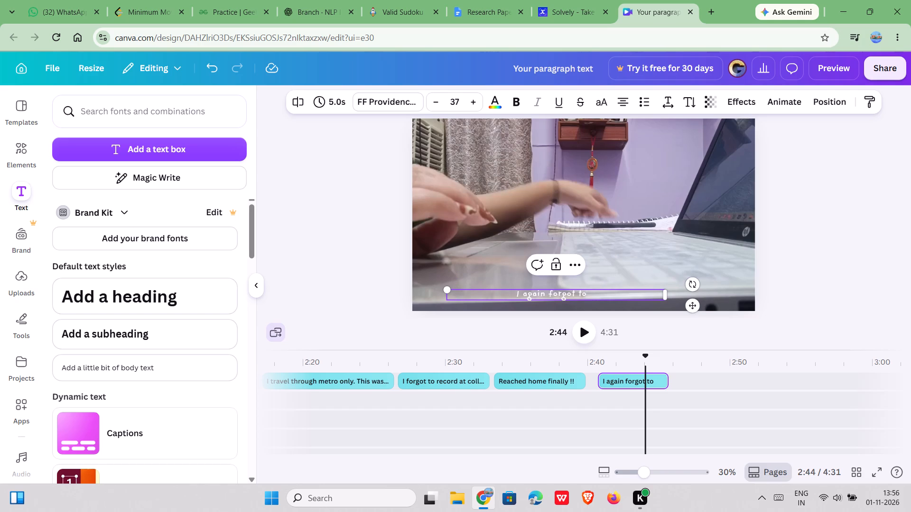
pyautogui.press('space')
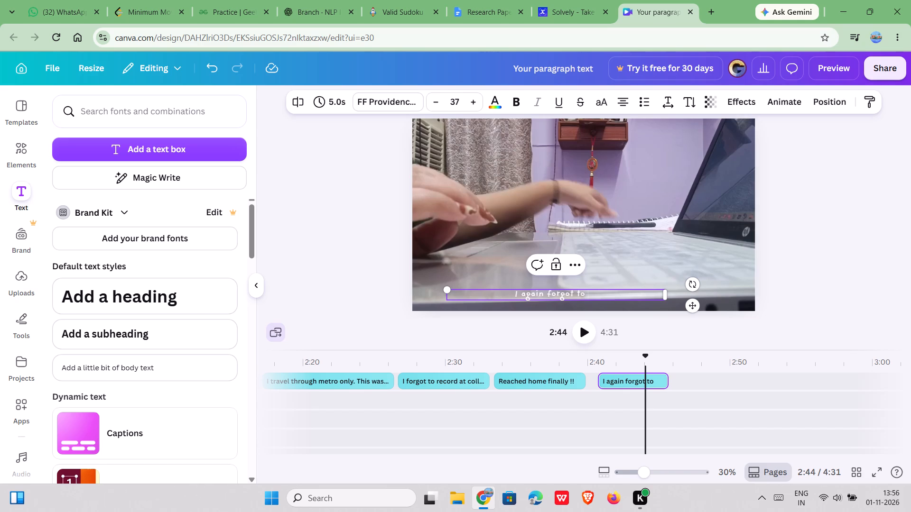
pyautogui.click(549, 297)
pyautogui.click(586, 295)
pyautogui.press('space')
pyautogui.press('Left')
pyautogui.press('Left')
pyautogui.press('Right')
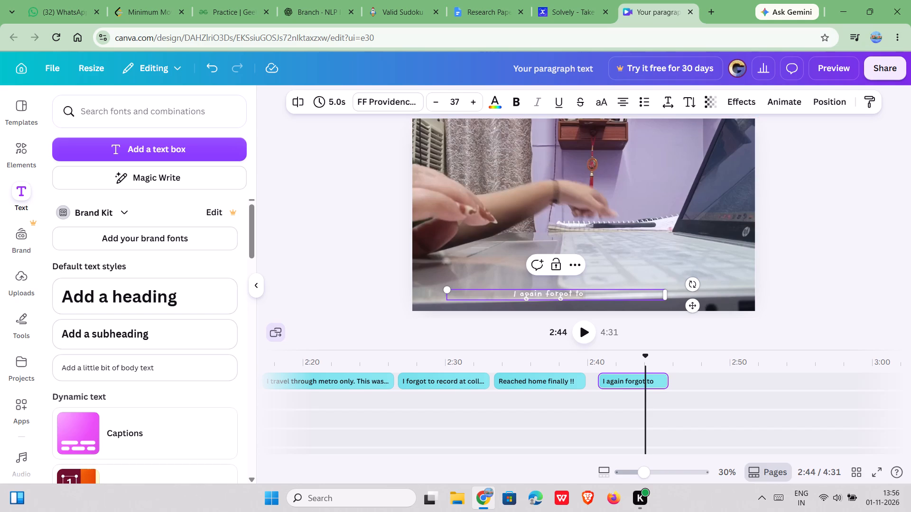
pyautogui.click(587, 295)
pyautogui.press('space')
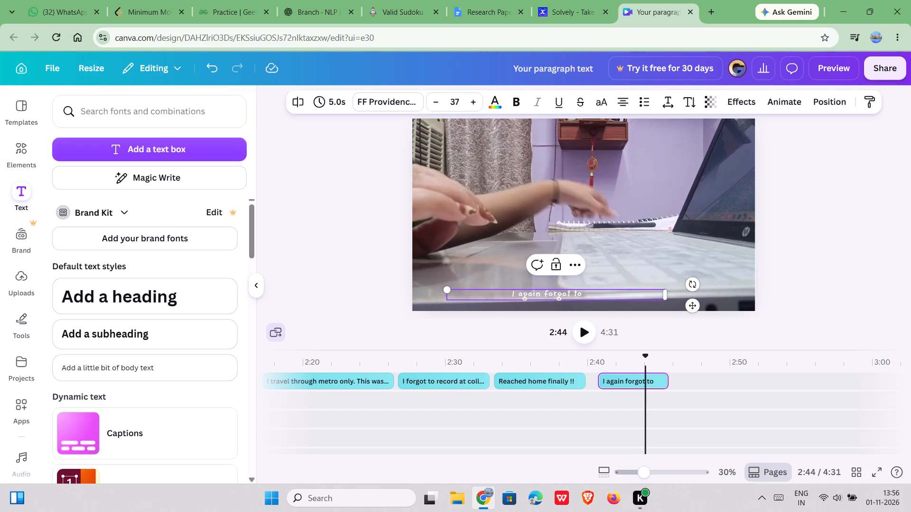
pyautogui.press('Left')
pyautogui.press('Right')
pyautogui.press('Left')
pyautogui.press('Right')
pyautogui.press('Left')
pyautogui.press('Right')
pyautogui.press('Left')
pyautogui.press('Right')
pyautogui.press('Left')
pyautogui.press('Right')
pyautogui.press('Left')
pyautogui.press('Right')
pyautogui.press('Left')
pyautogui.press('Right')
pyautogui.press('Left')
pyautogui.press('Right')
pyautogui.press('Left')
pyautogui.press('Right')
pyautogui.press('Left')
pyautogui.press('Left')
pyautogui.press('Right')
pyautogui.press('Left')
# Add one more space at the end of the "I again forgot to" caption.
pyautogui.press('space')
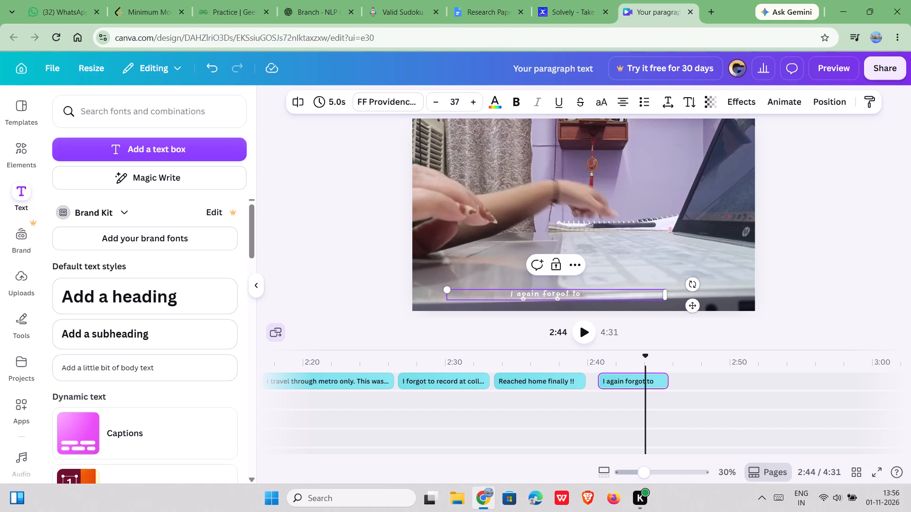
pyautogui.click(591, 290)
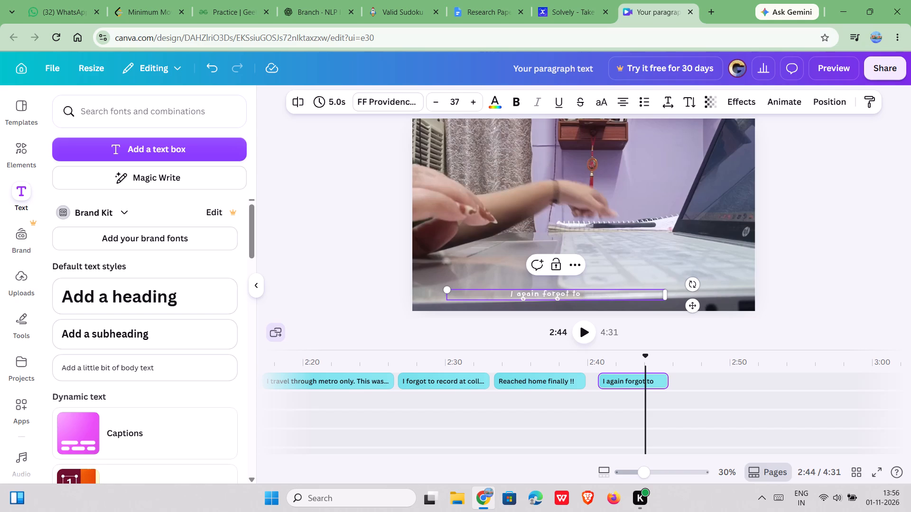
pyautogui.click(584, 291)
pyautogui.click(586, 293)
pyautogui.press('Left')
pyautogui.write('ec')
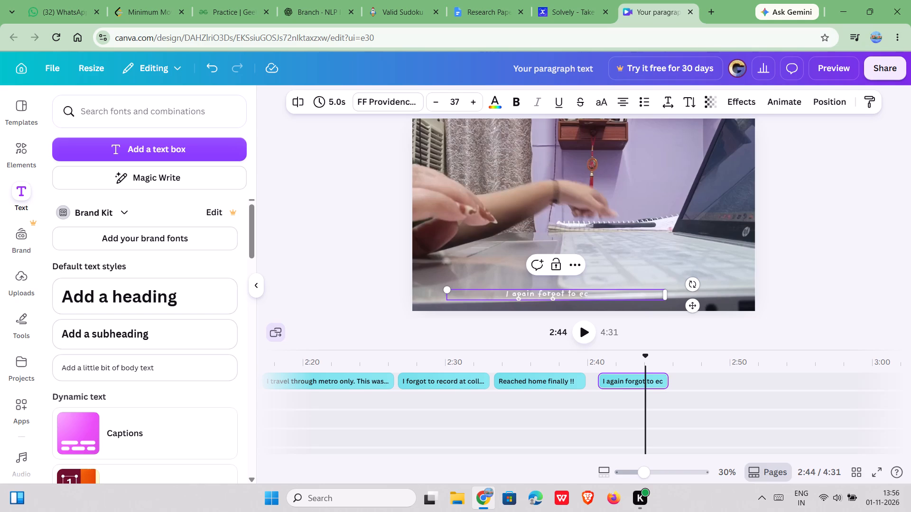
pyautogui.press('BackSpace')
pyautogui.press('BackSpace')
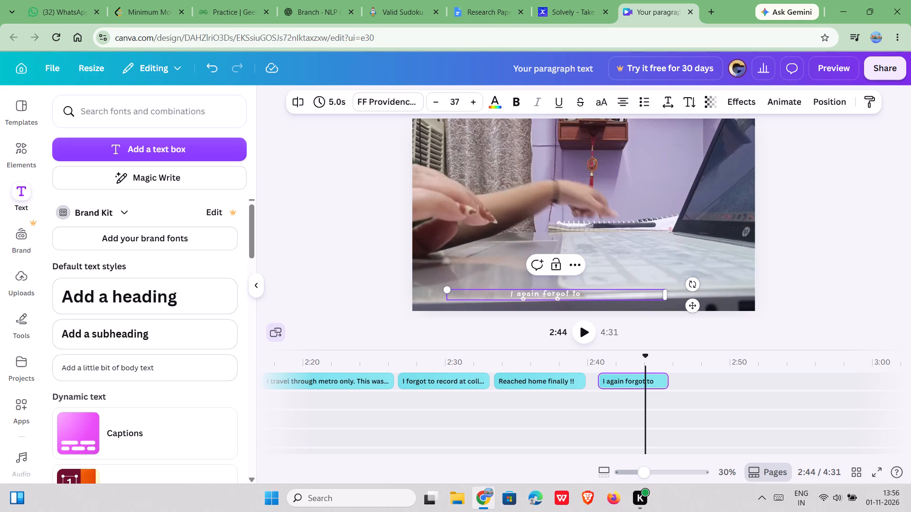
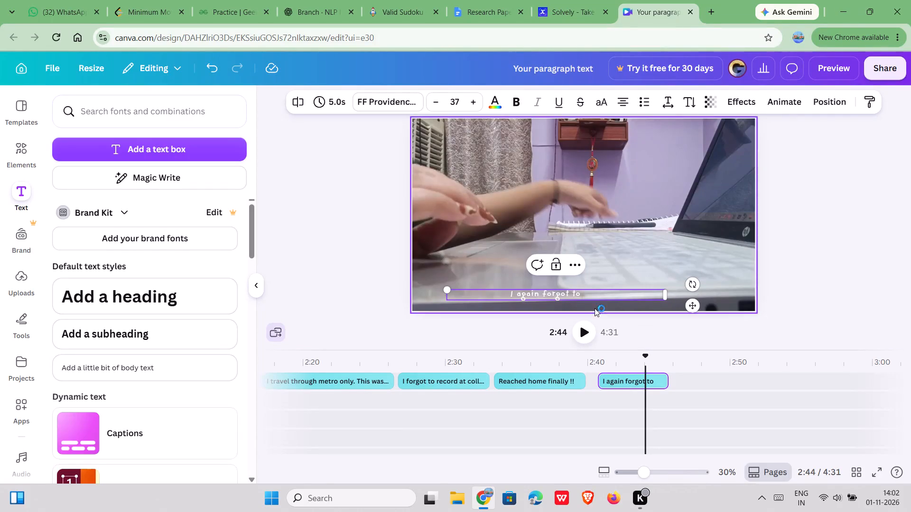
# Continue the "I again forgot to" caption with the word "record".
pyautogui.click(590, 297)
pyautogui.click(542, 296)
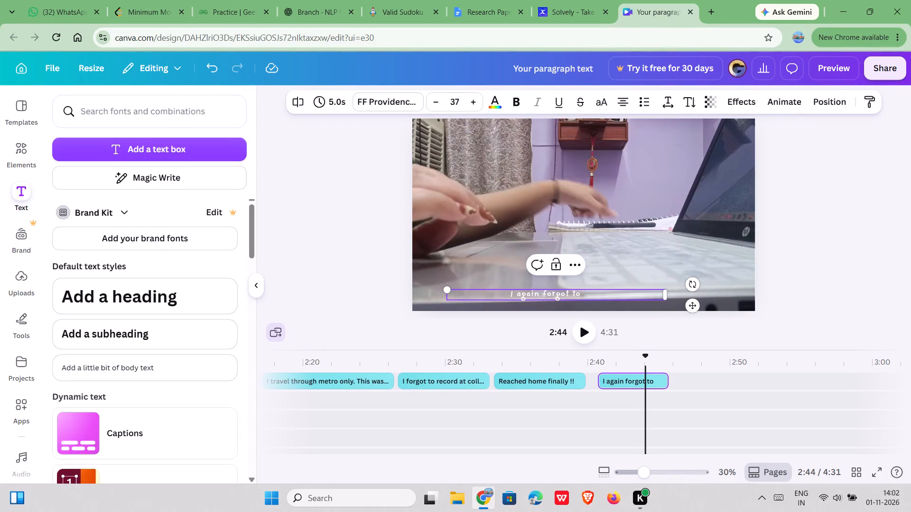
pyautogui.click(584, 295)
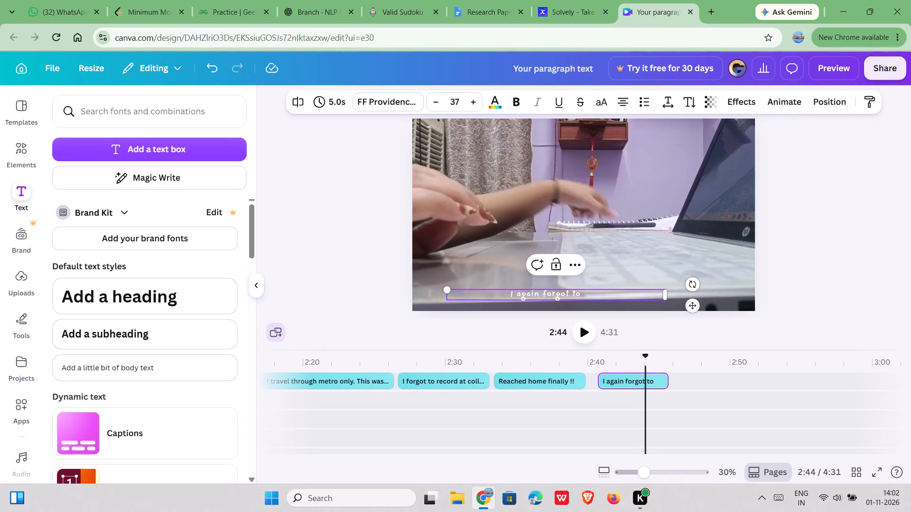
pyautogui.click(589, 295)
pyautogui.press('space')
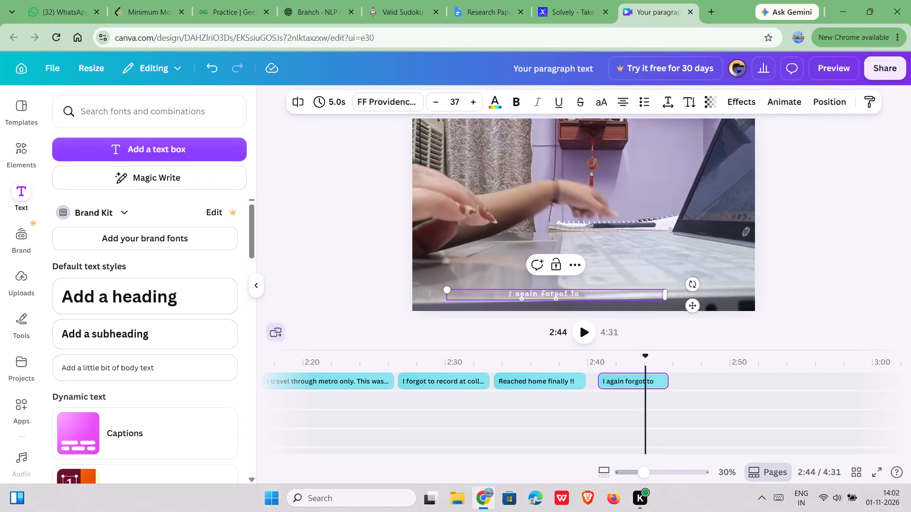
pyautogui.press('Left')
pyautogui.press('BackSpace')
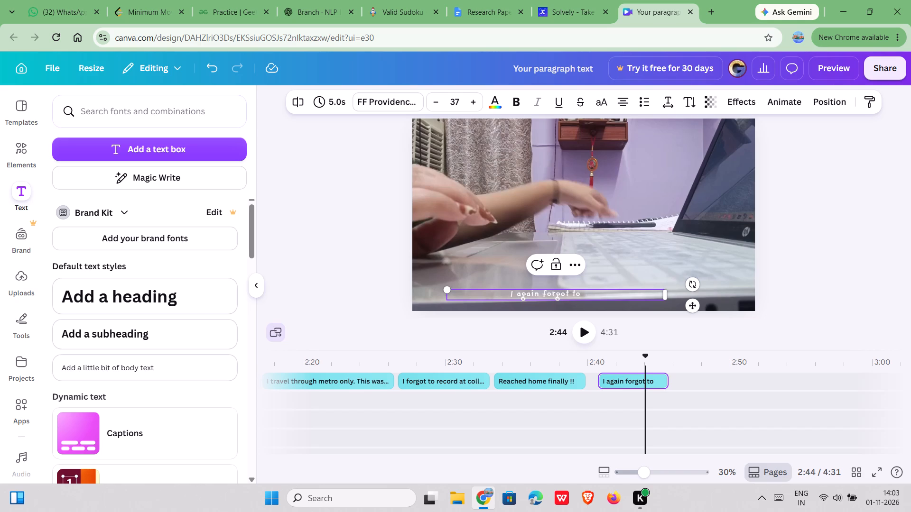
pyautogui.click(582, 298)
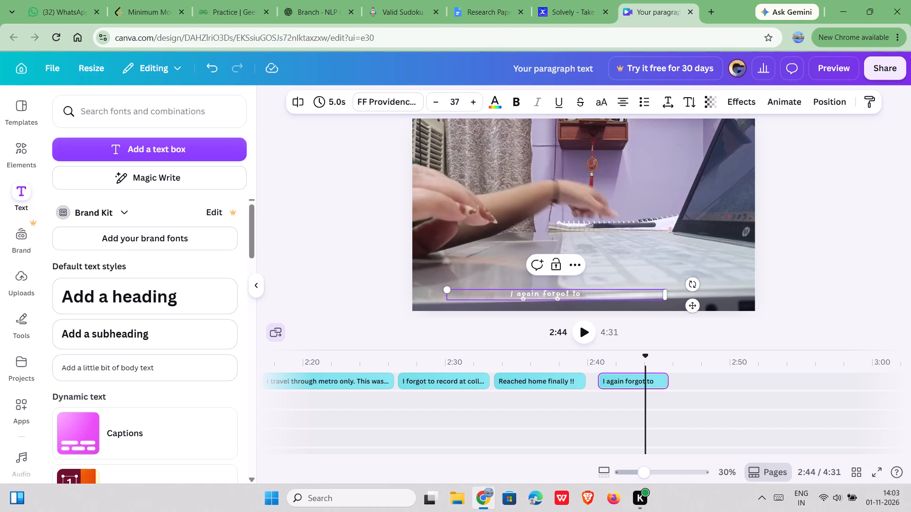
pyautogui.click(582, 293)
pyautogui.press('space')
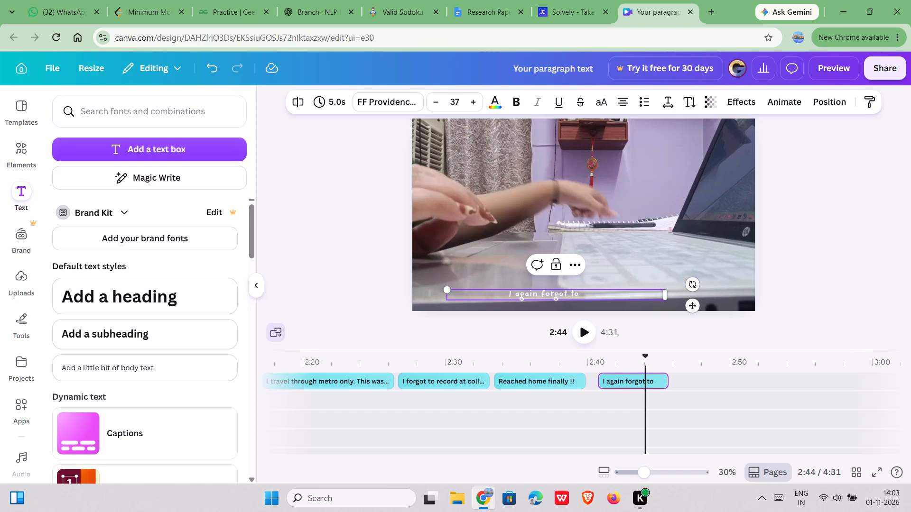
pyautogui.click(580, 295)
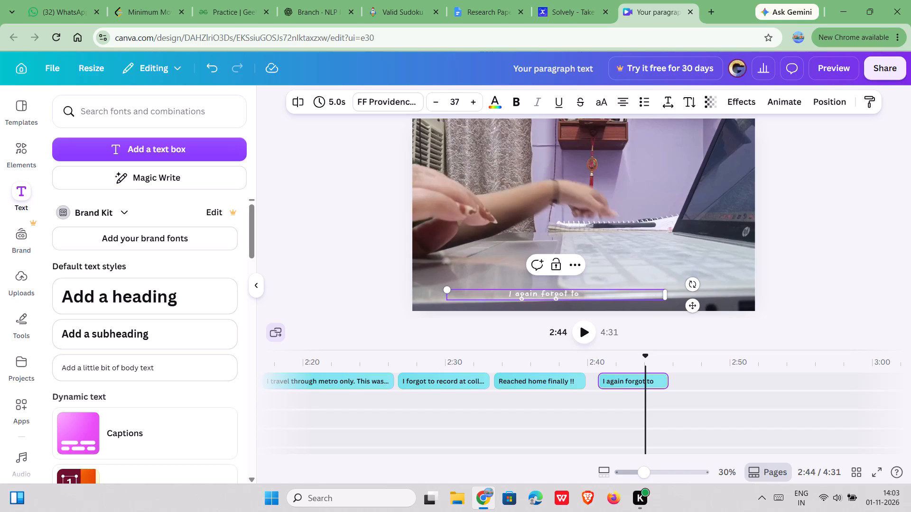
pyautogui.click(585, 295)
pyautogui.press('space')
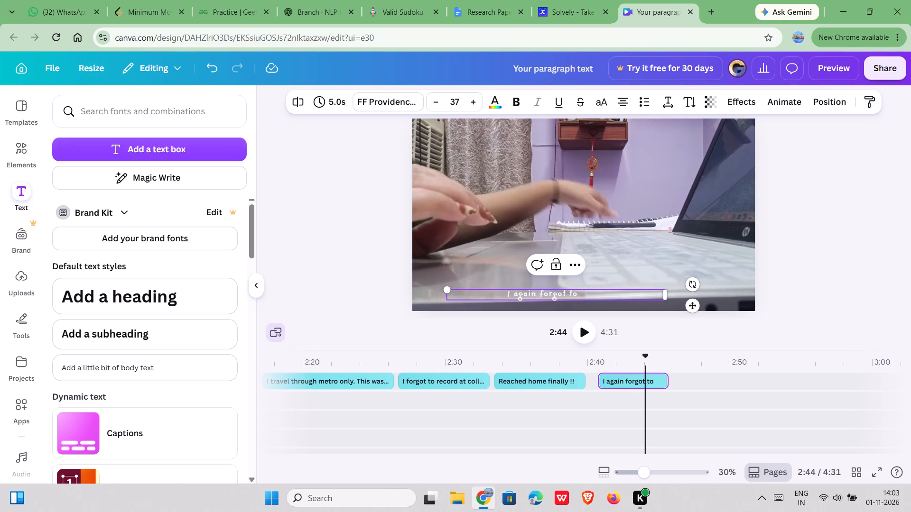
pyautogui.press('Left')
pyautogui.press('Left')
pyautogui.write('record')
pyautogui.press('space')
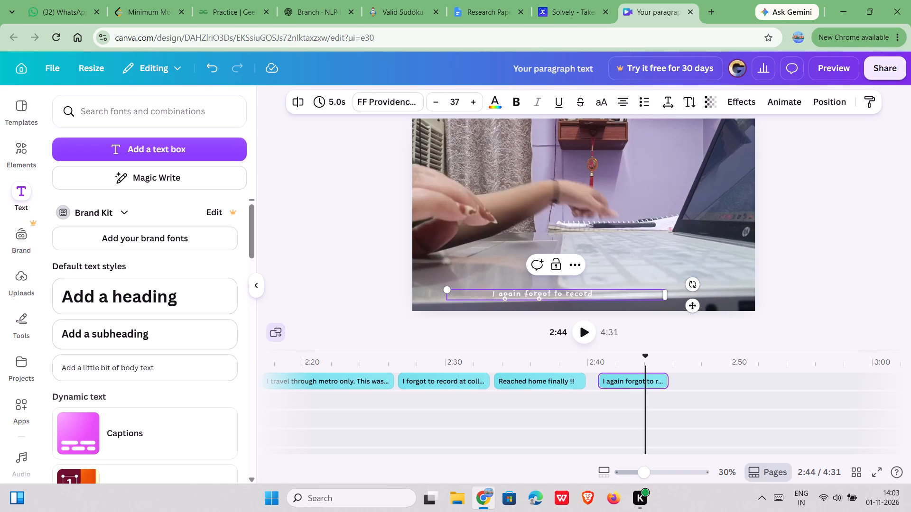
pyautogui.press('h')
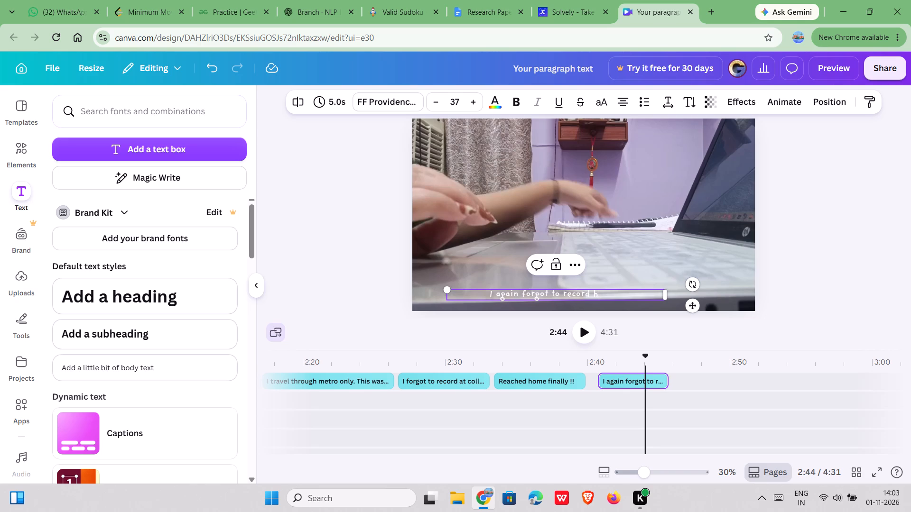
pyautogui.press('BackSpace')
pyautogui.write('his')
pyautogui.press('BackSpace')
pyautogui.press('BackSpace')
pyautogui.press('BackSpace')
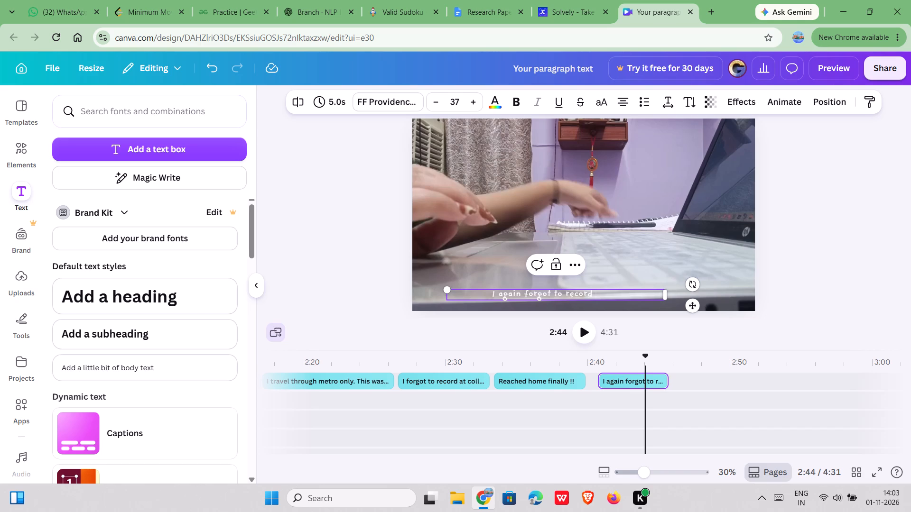
# Replace everything after "I" in the caption at about 2:40 with "ate my dinner by this time".
pyautogui.press('BackSpace')
pyautogui.press('BackSpace')
pyautogui.press('BackSpace')
pyautogui.press('BackSpace')
pyautogui.press('BackSpace')
pyautogui.press('BackSpace')
pyautogui.press('BackSpace')
pyautogui.press('BackSpace')
pyautogui.press('BackSpace')
pyautogui.press('BackSpace')
pyautogui.press('BackSpace')
pyautogui.press('BackSpace')
pyautogui.press('BackSpace')
pyautogui.press('BackSpace')
pyautogui.press('BackSpace')
pyautogui.press('BackSpace')
pyautogui.press('BackSpace')
pyautogui.press('BackSpace')
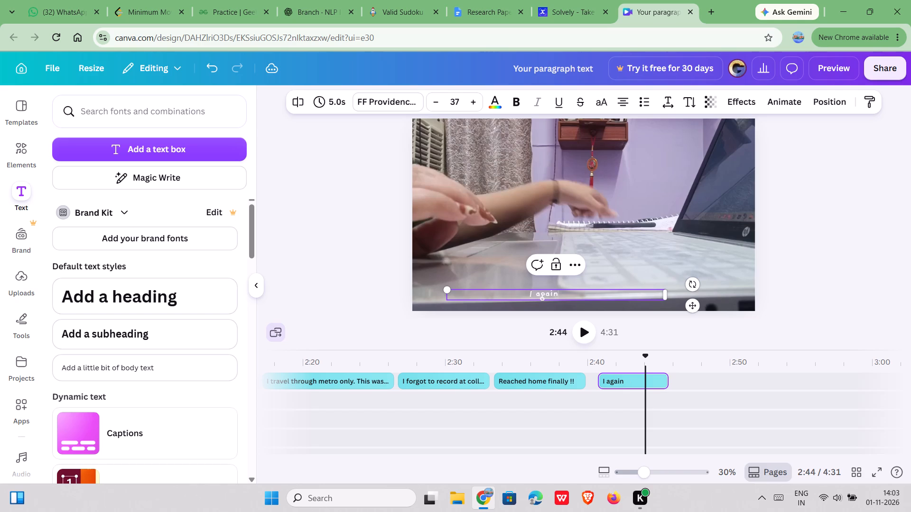
pyautogui.press('BackSpace')
pyautogui.press('BackSpace')
pyautogui.press('BackSpace')
pyautogui.press('BackSpace')
pyautogui.press('BackSpace')
pyautogui.write('ate my dinner by this time')
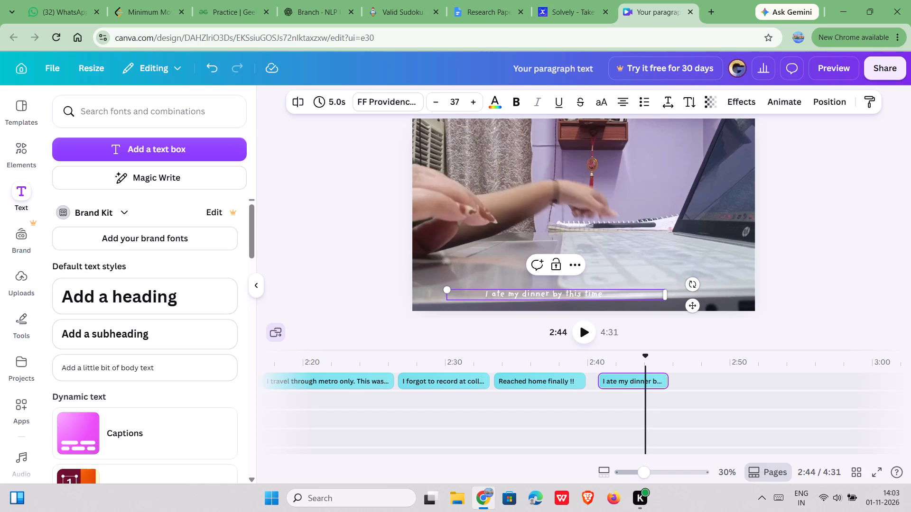
pyautogui.press('.')
pyautogui.press('space')
pyautogui.press('BackSpace')
pyautogui.press('BackSpace')
# Extend the dinner caption with "and started doing my study again .".
pyautogui.press('space')
pyautogui.write('and started')
pyautogui.press('space')
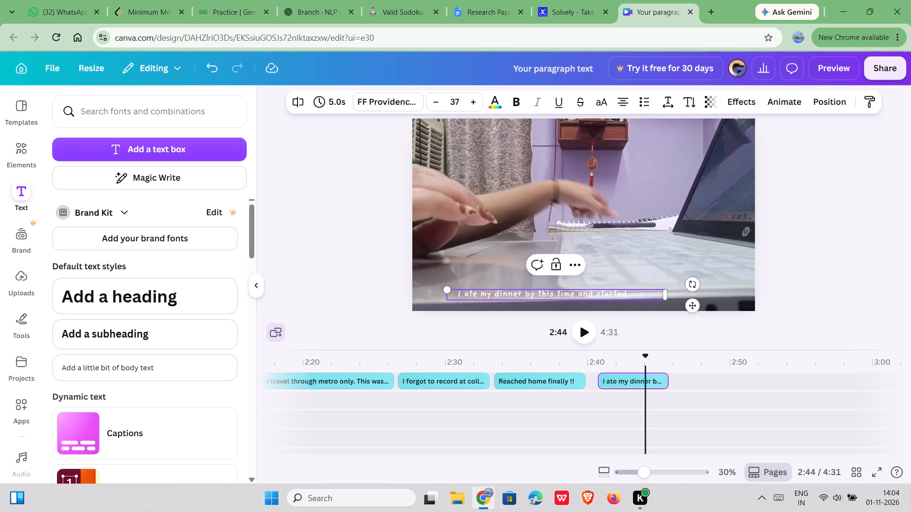
pyautogui.write('doing my')
pyautogui.press('space')
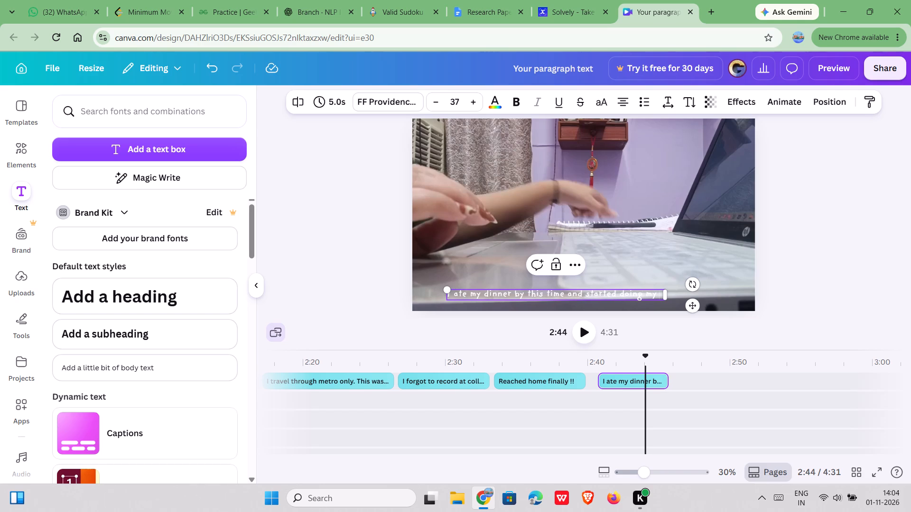
pyautogui.write('study')
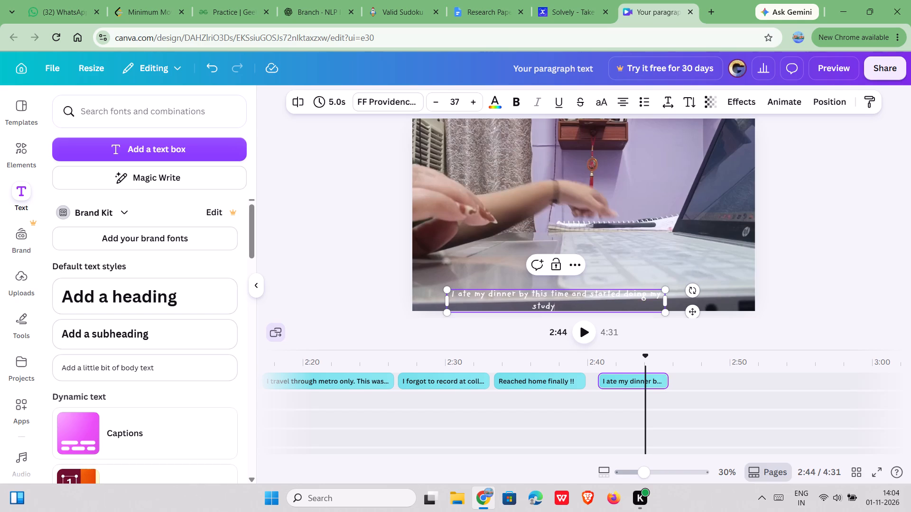
pyautogui.press('space')
pyautogui.write('again')
pyautogui.press('space')
pyautogui.press('.')
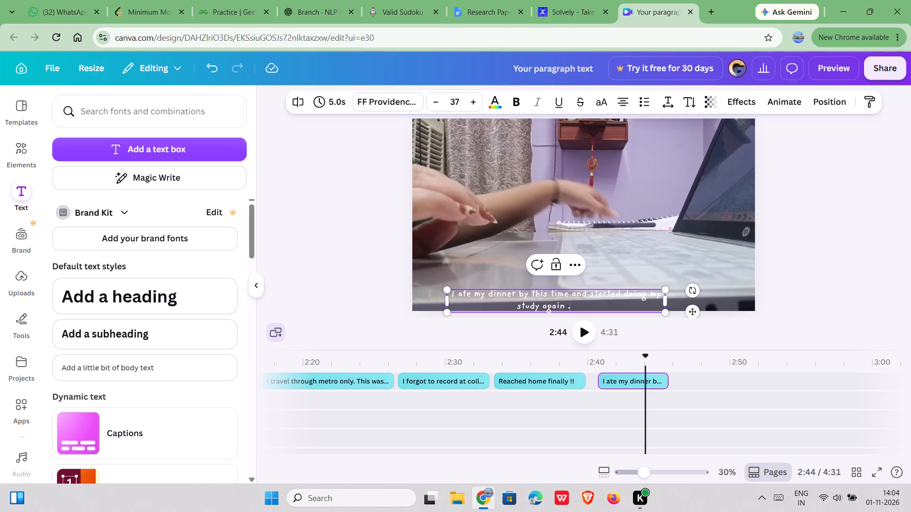
pyautogui.press('space')
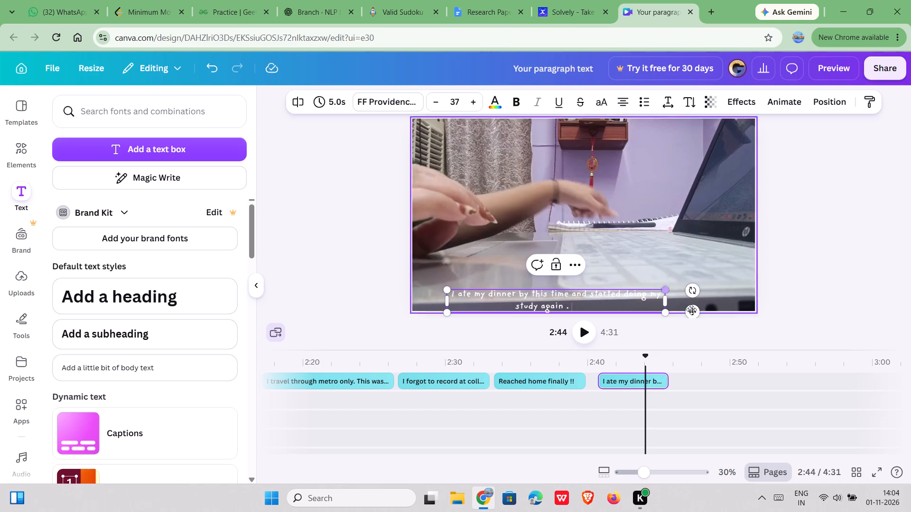
# Narrow the dinner caption so its second line starts at "doing", and place it slightly right of centre near the video frame's bottom.
pyautogui.moveTo(693, 312); pyautogui.dragTo(723, 304)
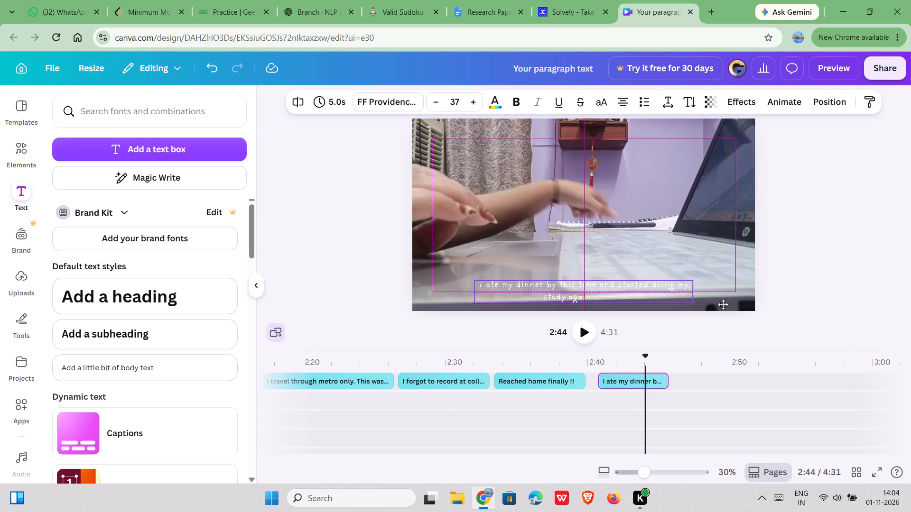
pyautogui.moveTo(723, 304); pyautogui.dragTo(730, 306)
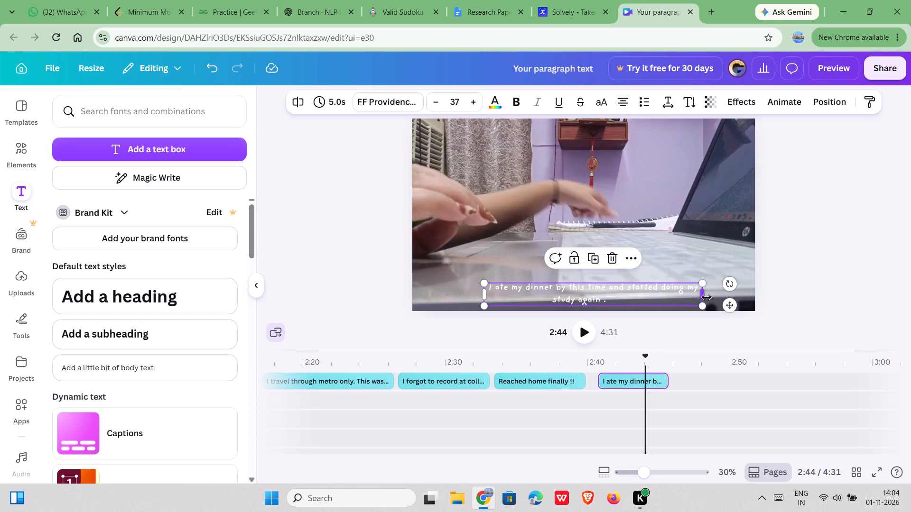
pyautogui.moveTo(706, 297); pyautogui.dragTo(659, 302)
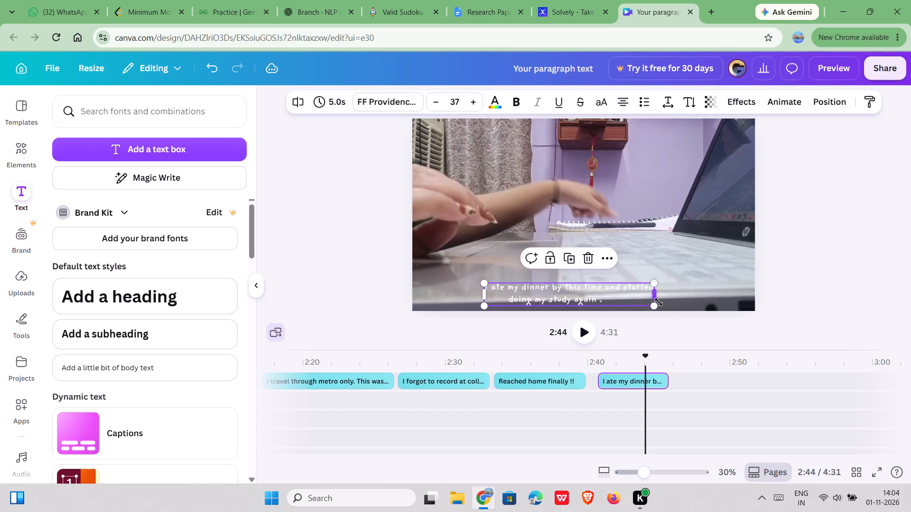
pyautogui.click(817, 290)
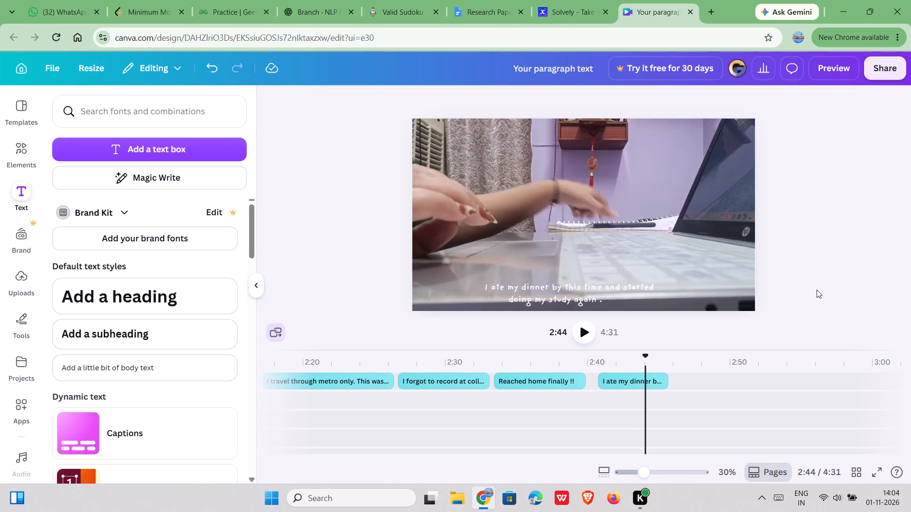
pyautogui.moveTo(556, 292); pyautogui.dragTo(582, 293)
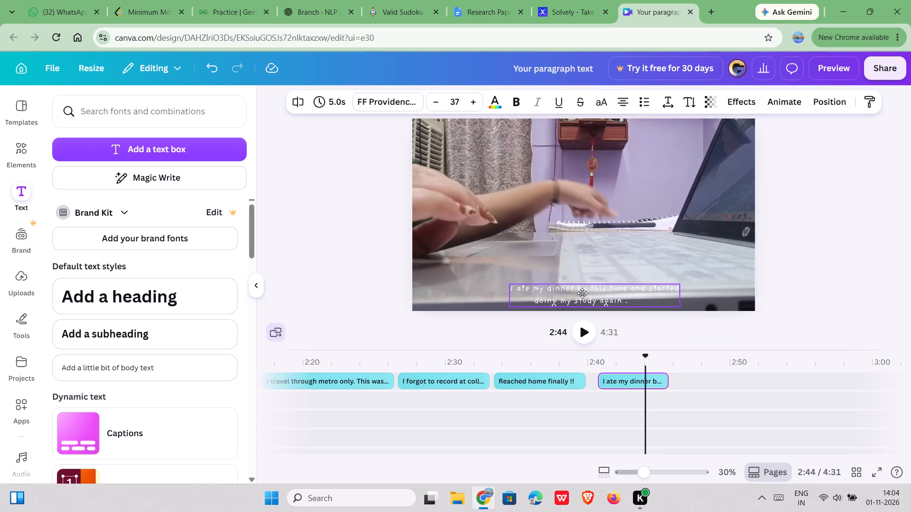
pyautogui.moveTo(582, 293); pyautogui.dragTo(584, 291)
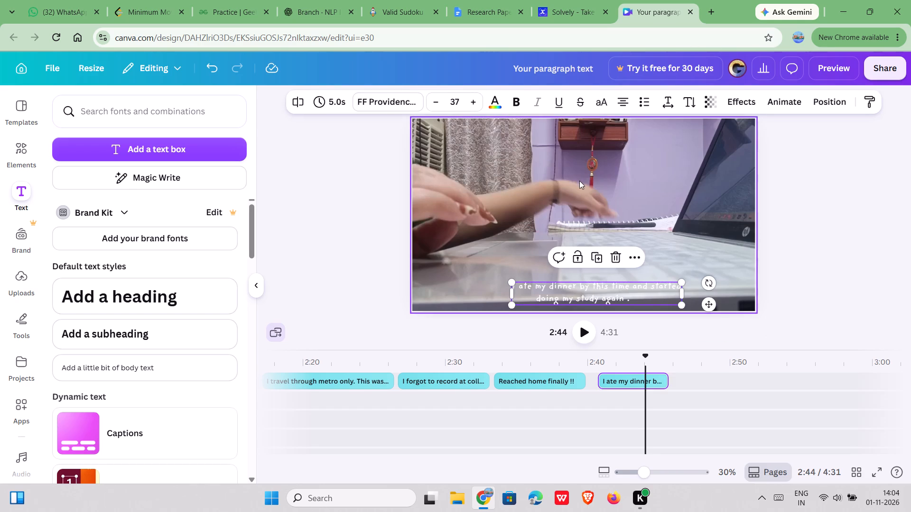
# Apply the Typewriter animation to the dinner caption.
pyautogui.click(780, 100)
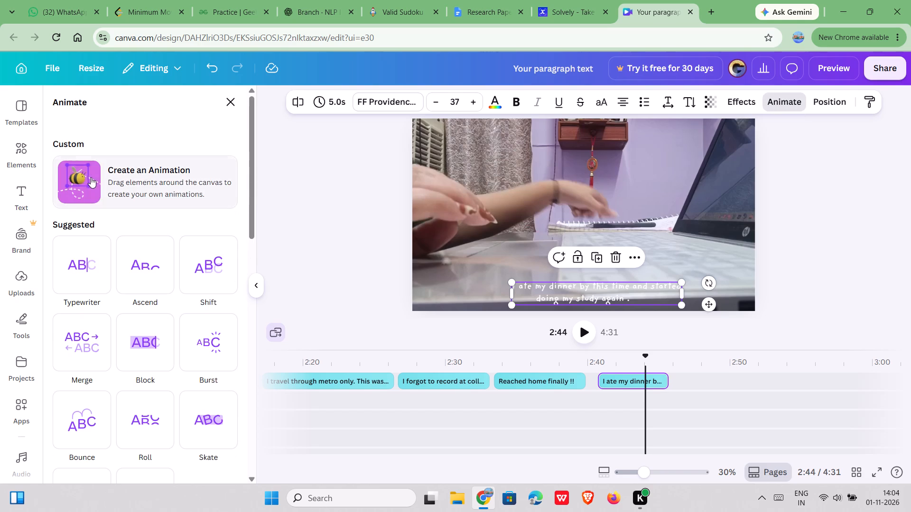
pyautogui.click(83, 282)
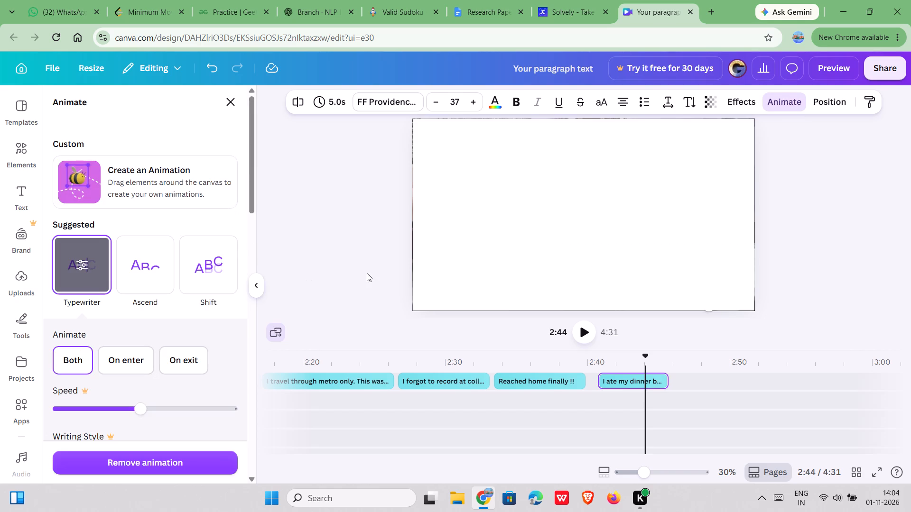
# Add the Drop shadow effect to the dinner caption and deselect it.
pyautogui.click(732, 100)
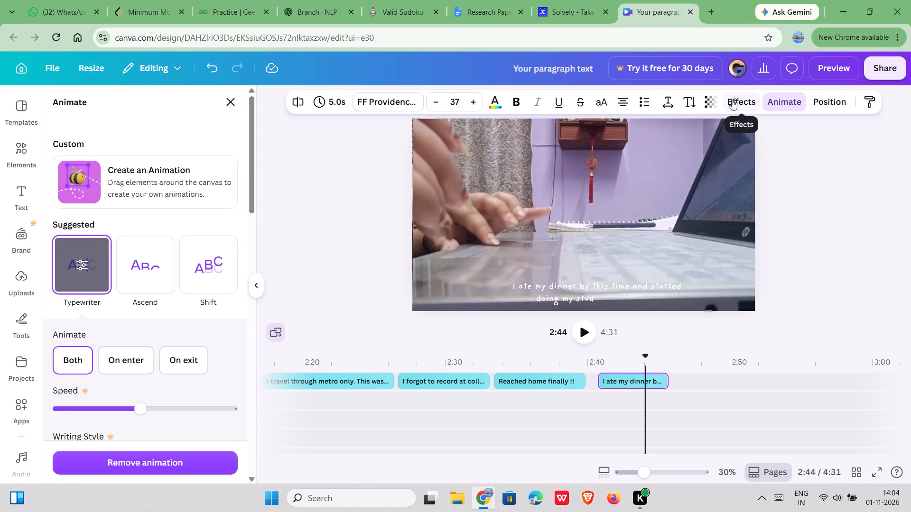
pyautogui.click(93, 160)
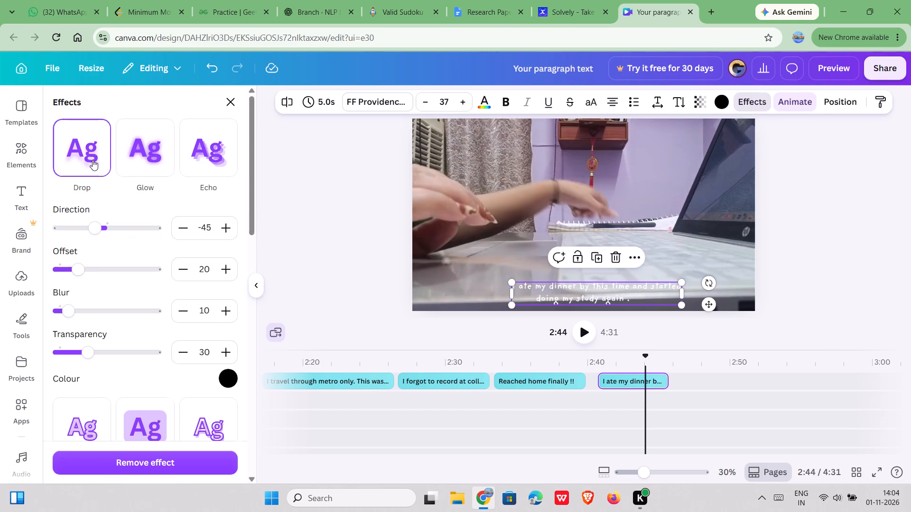
pyautogui.click(231, 107)
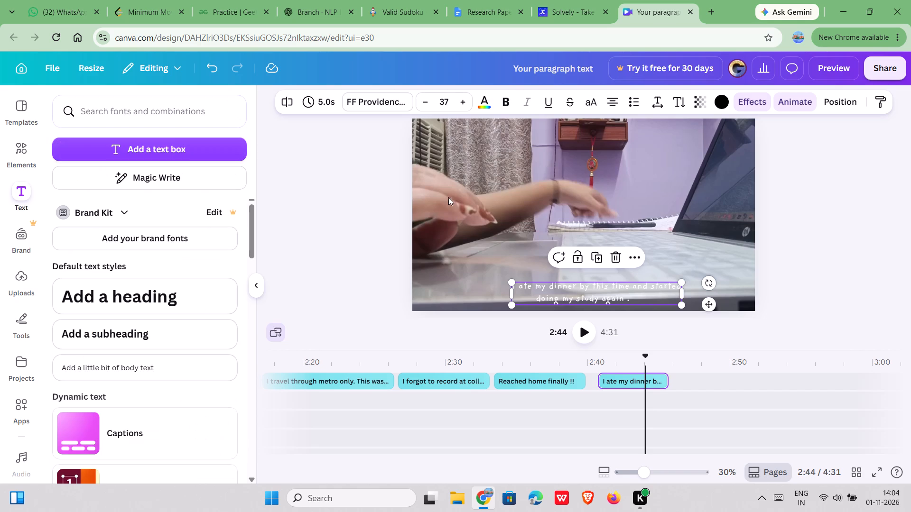
pyautogui.click(808, 300)
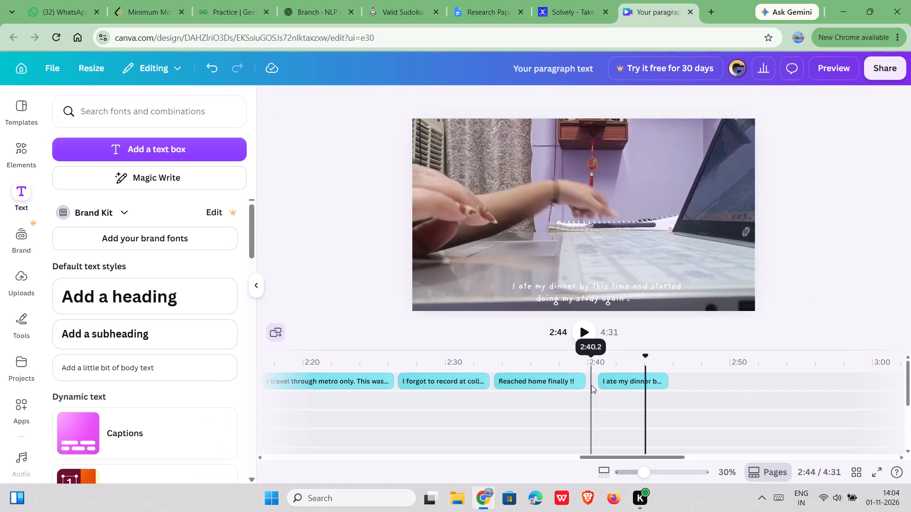
# Play the video from about 2:40 to check the dinner caption's timing, and lengthen the caption to 8.6 seconds.
pyautogui.click(591, 385)
pyautogui.click(585, 339)
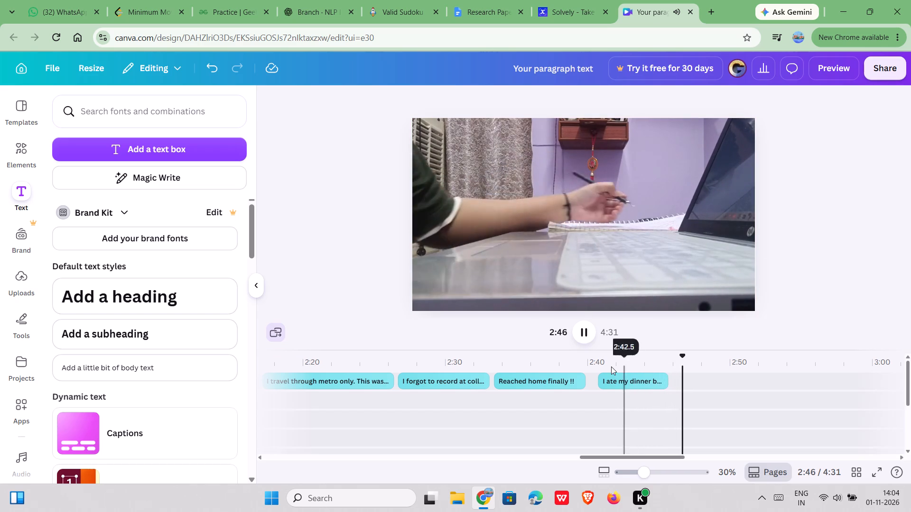
pyautogui.click(584, 325)
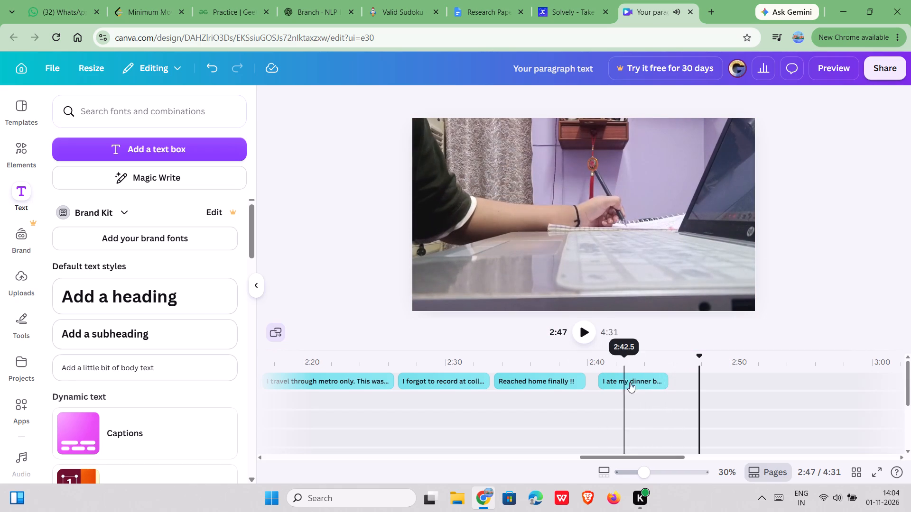
pyautogui.click(630, 382)
pyautogui.moveTo(667, 379); pyautogui.dragTo(679, 380)
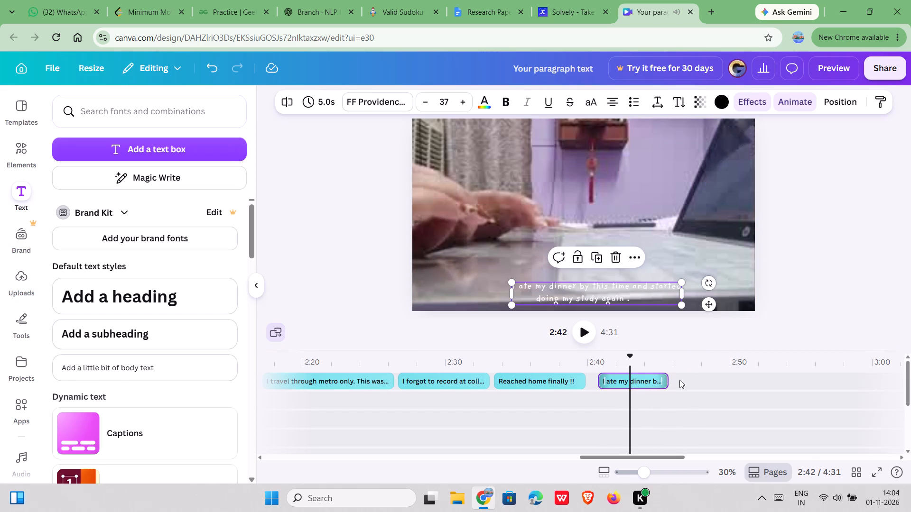
pyautogui.moveTo(679, 380); pyautogui.dragTo(718, 380)
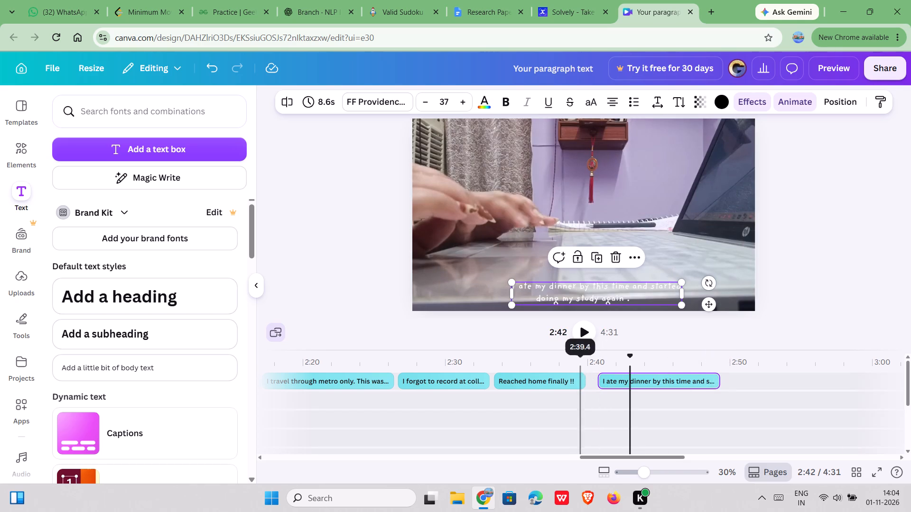
pyautogui.click(584, 333)
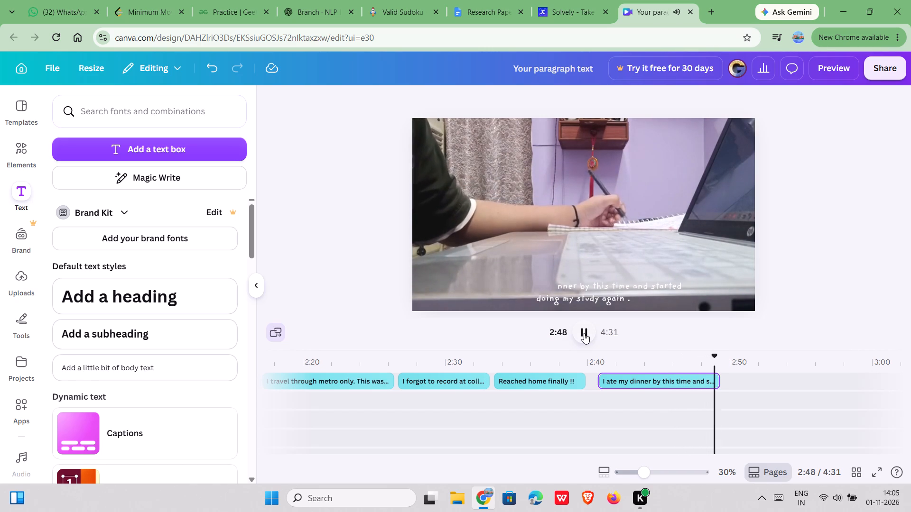
pyautogui.click(583, 334)
# Look through the rest of the timeline after the dinner caption, up to the closing "Thanks For Watching" clip.
pyautogui.scroll(-2, 746, 421)
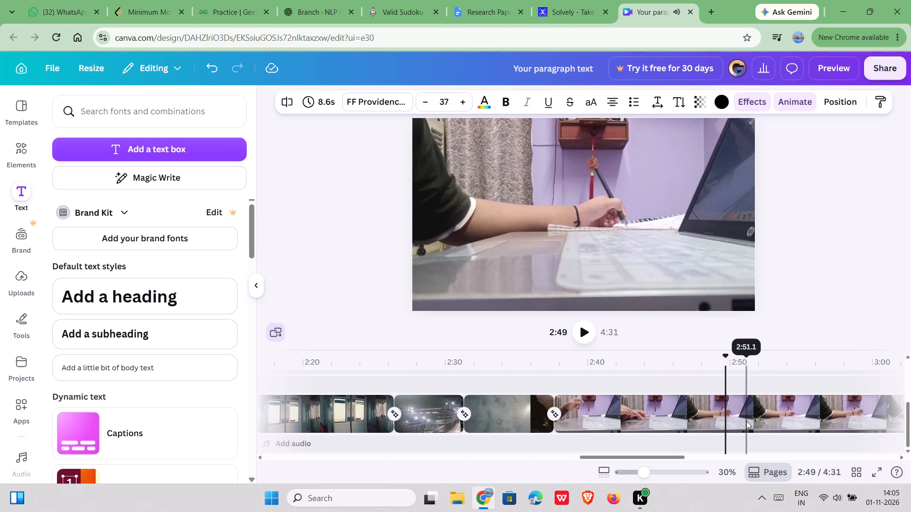
pyautogui.scroll(-1, 746, 421)
pyautogui.scroll(2, 746, 421)
pyautogui.hscroll(-3, 746, 421)
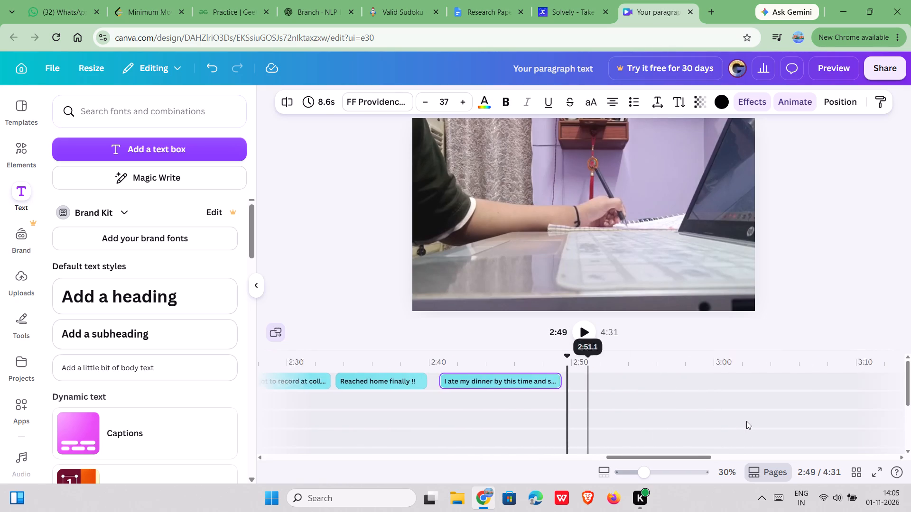
pyautogui.hscroll(-4, 746, 421)
pyautogui.scroll(-3, 746, 421)
pyautogui.hscroll(-2, 746, 421)
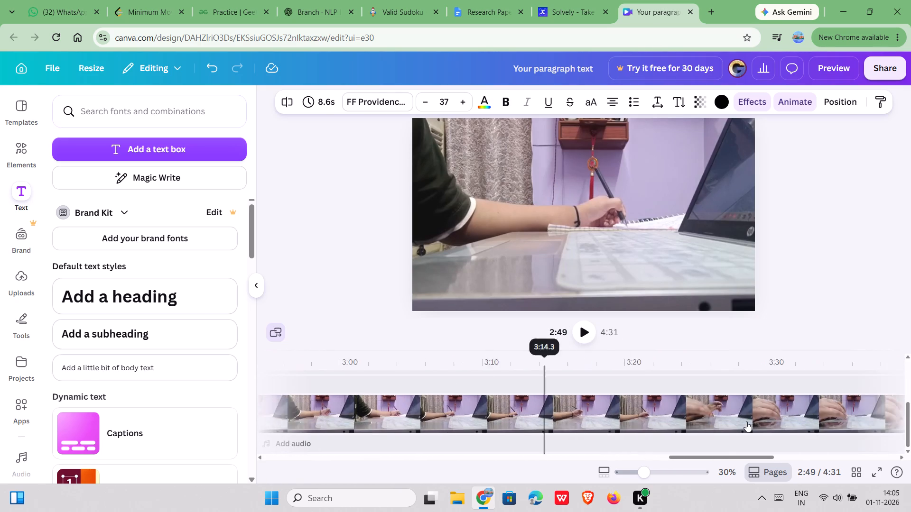
pyautogui.hscroll(-10, 746, 421)
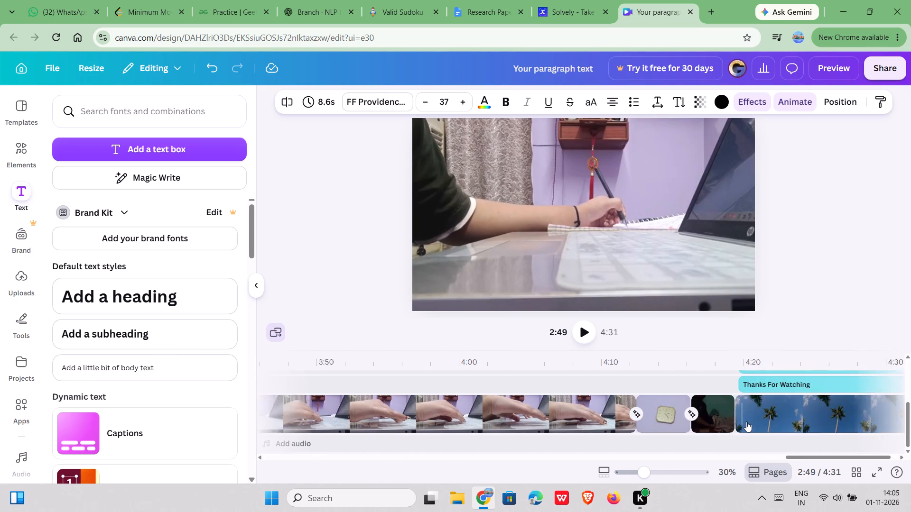
pyautogui.hscroll(-4, 746, 421)
# Duplicate the dinner caption and place the copy after the original on the timeline, starting at about 2:50.
pyautogui.hscroll(4, 746, 421)
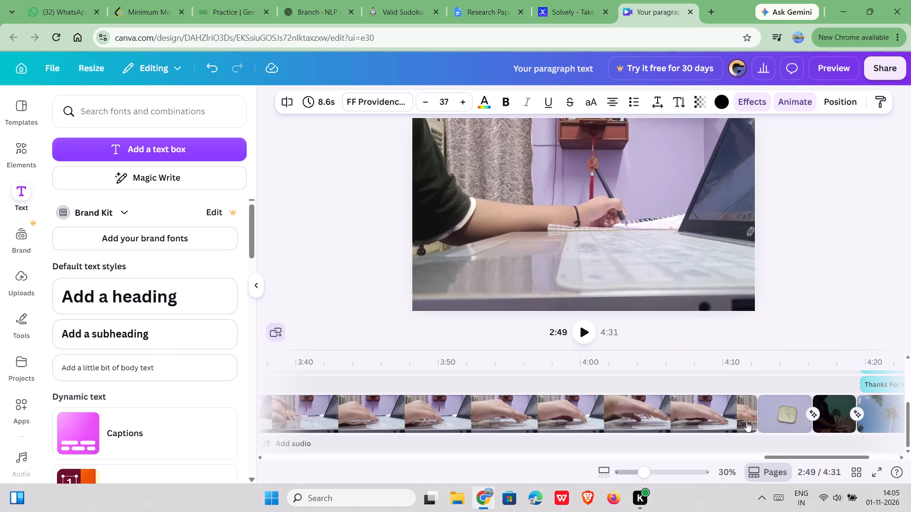
pyautogui.hscroll(7, 746, 421)
pyautogui.scroll(2, 582, 393)
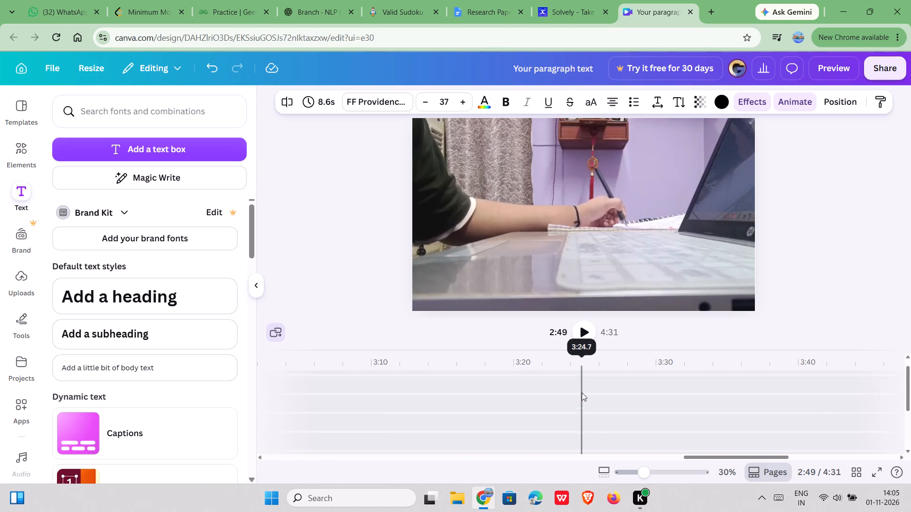
pyautogui.scroll(3, 582, 393)
pyautogui.hscroll(6, 470, 416)
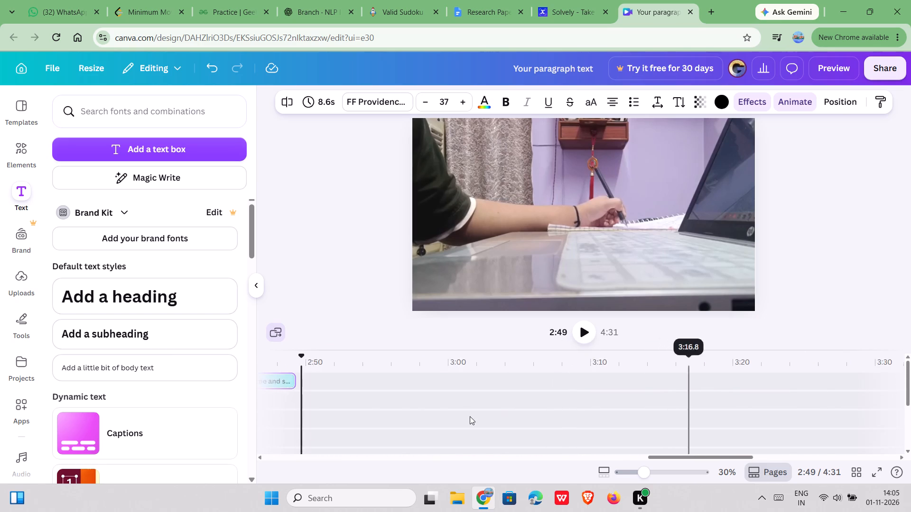
pyautogui.hscroll(1, 470, 416)
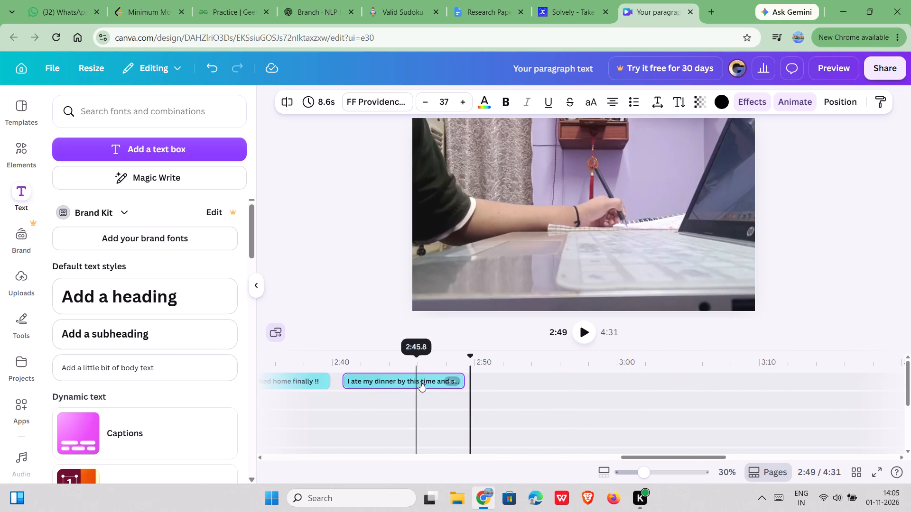
pyautogui.click(455, 379)
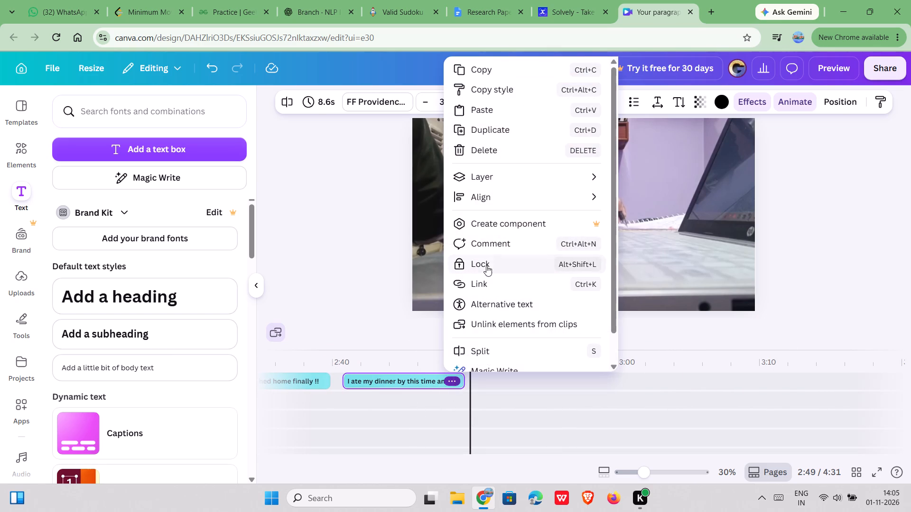
pyautogui.click(498, 122)
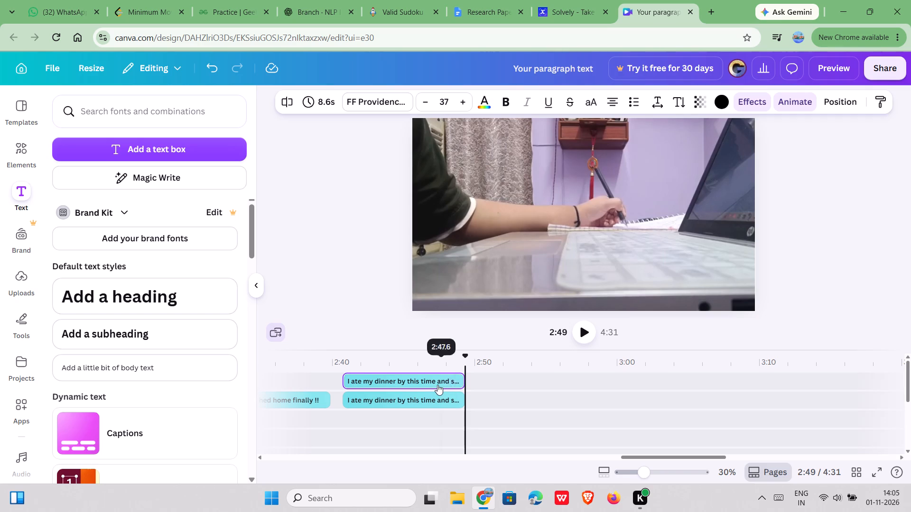
pyautogui.moveTo(426, 380); pyautogui.dragTo(558, 381)
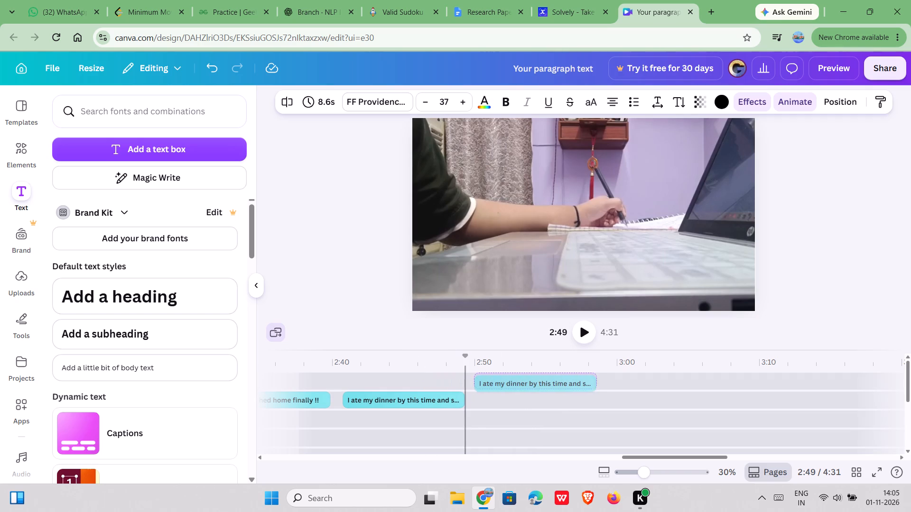
pyautogui.moveTo(558, 381); pyautogui.dragTo(559, 380)
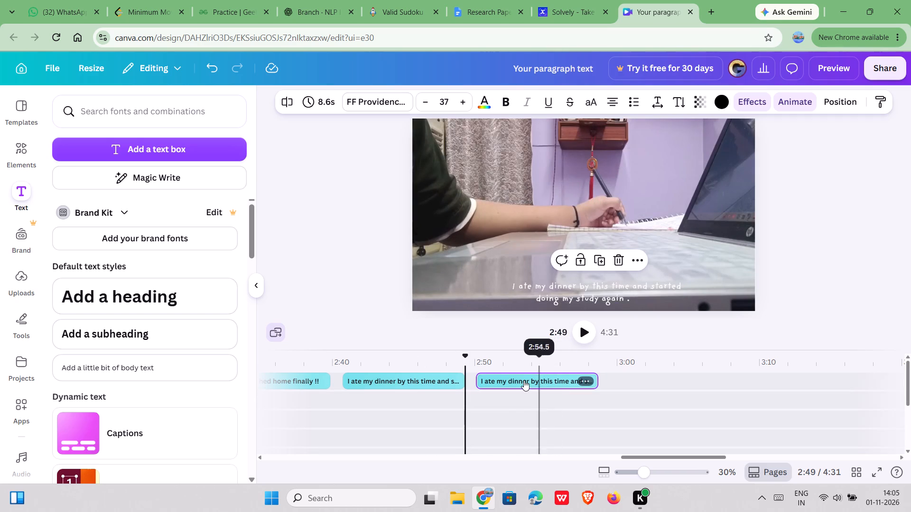
# Replace the duplicated caption's text with "Since I am in 7th".
pyautogui.click(524, 378)
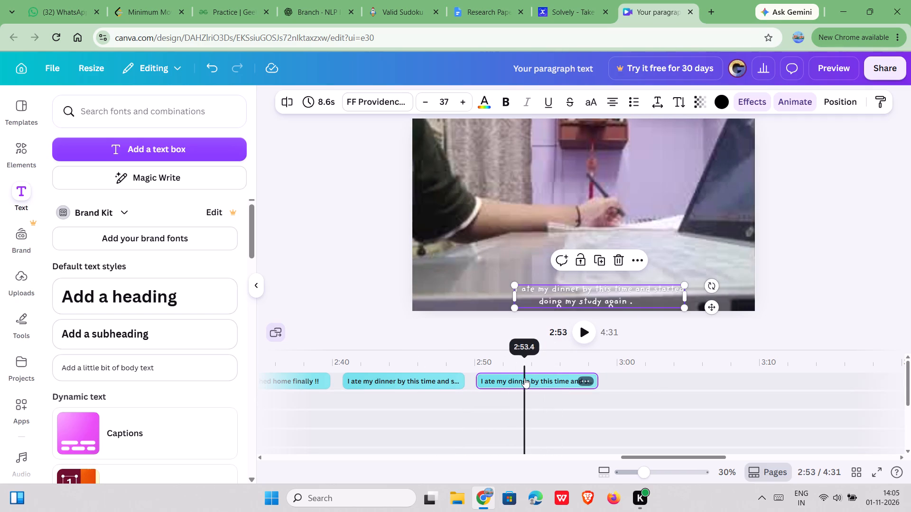
pyautogui.click(495, 380)
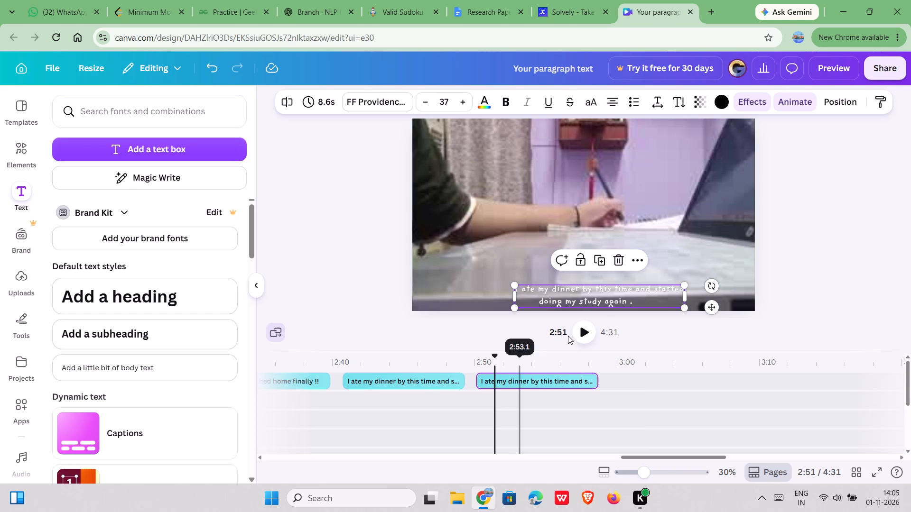
pyautogui.doubleClick(621, 296)
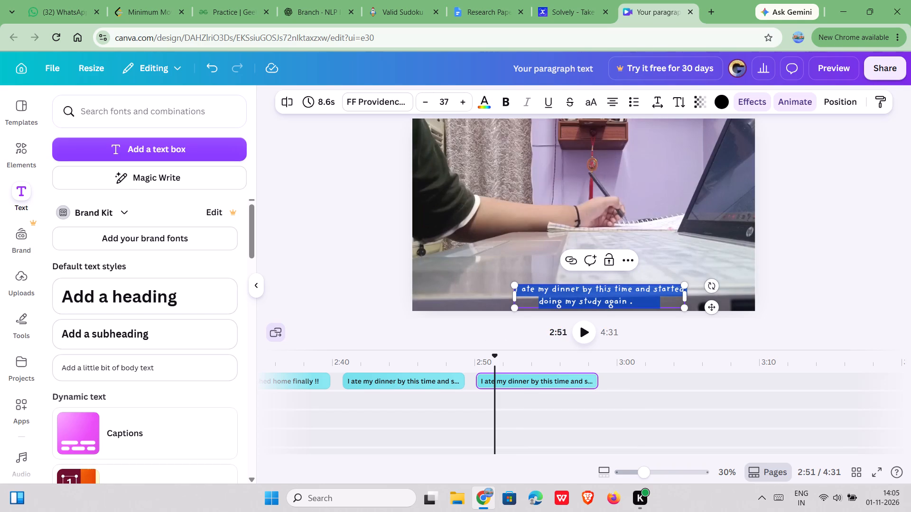
pyautogui.press('BackSpace')
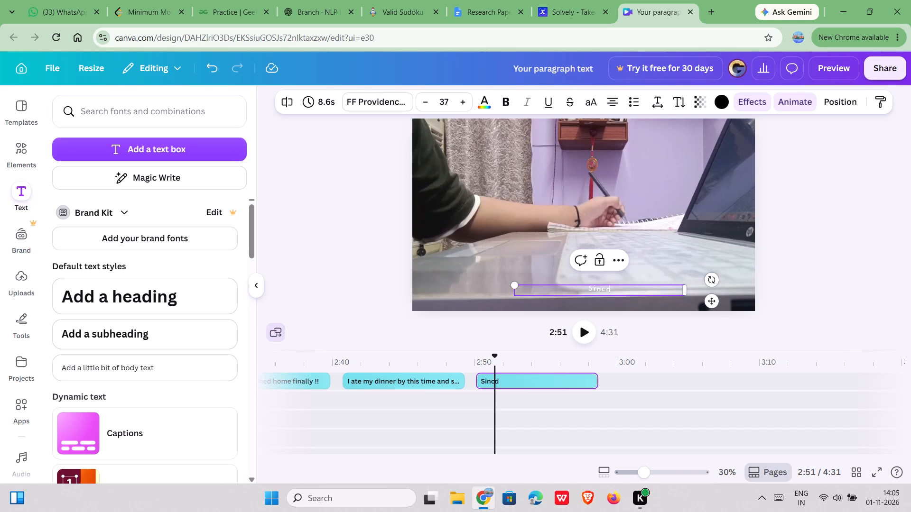
pyautogui.press('BackSpace')
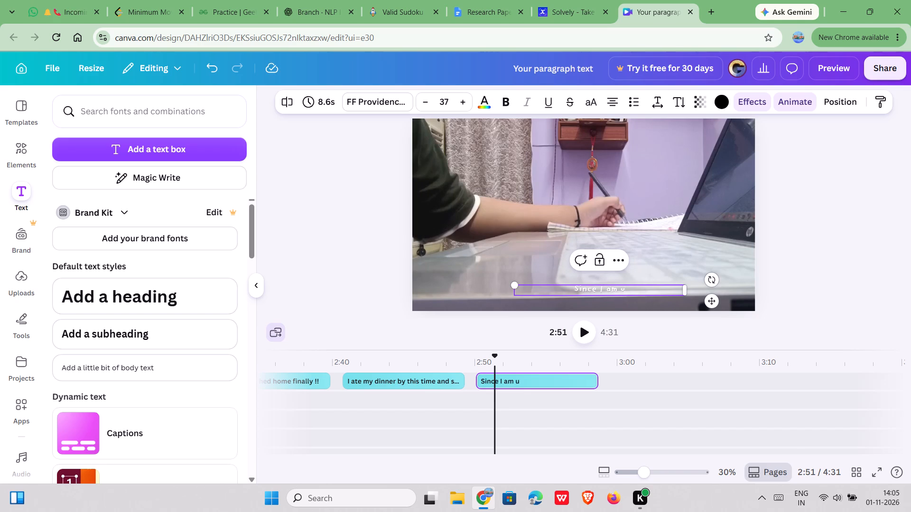
pyautogui.press('BackSpace')
pyautogui.write('in 7th')
pyautogui.press('space')
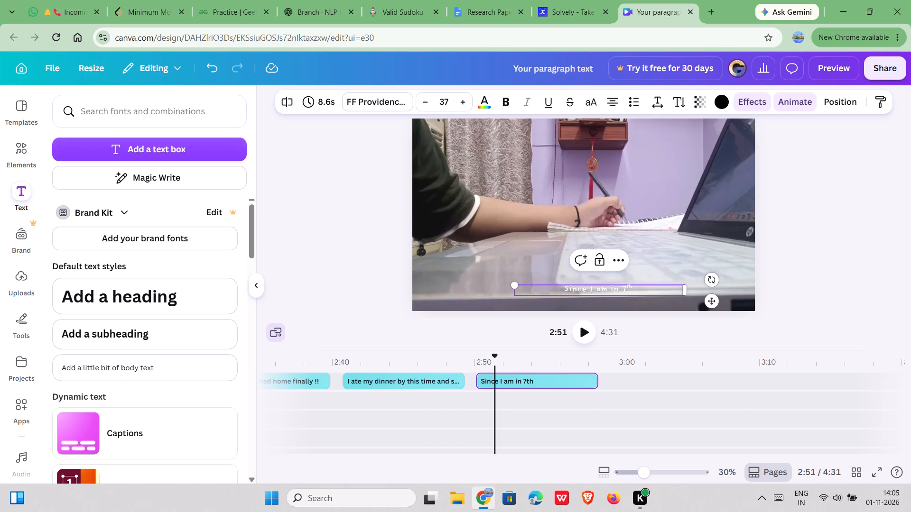
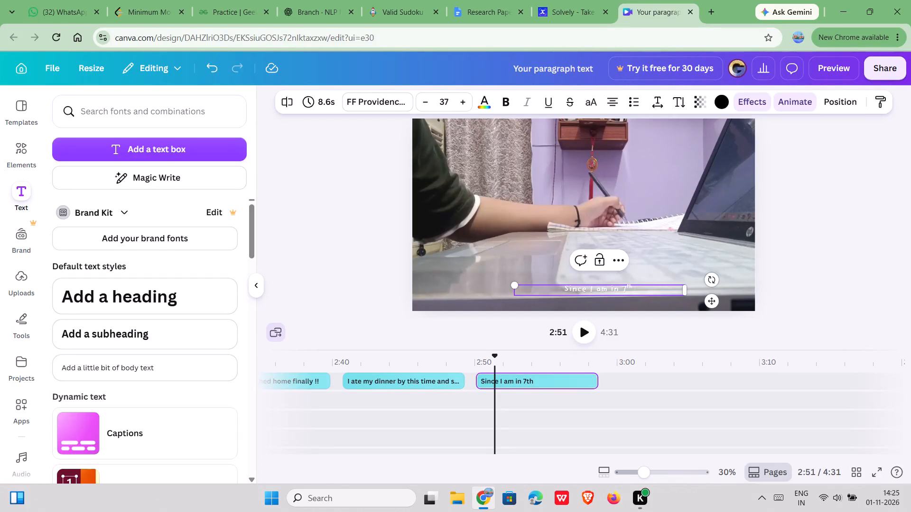
# Extend the caption text to read "Since I am in 7th semester and we have compulsary minor project".
pyautogui.click(643, 293)
pyautogui.click(639, 291)
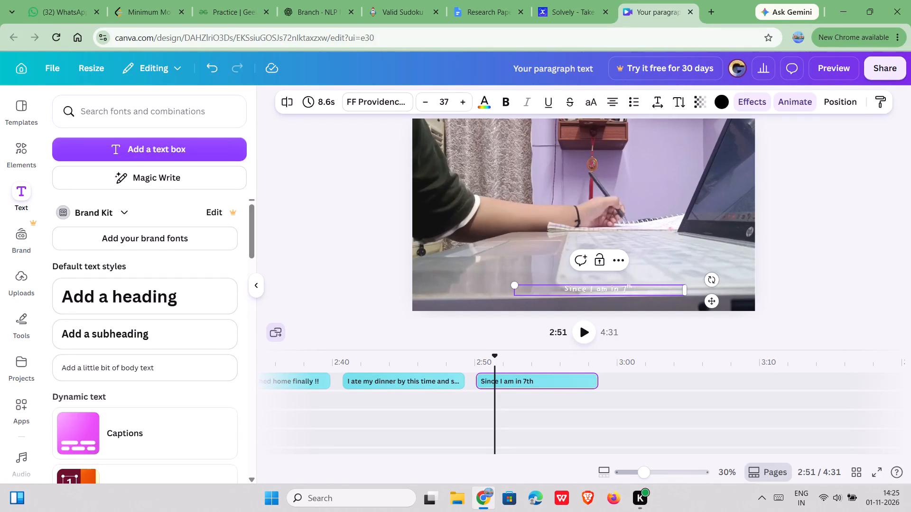
pyautogui.click(637, 287)
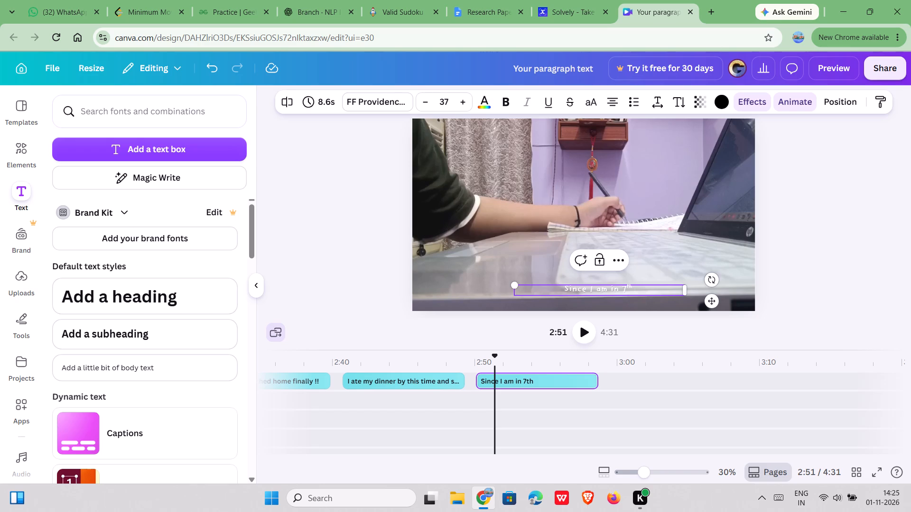
pyautogui.click(584, 290)
pyautogui.click(633, 291)
pyautogui.write('se')
pyautogui.press('m')
pyautogui.write('ester')
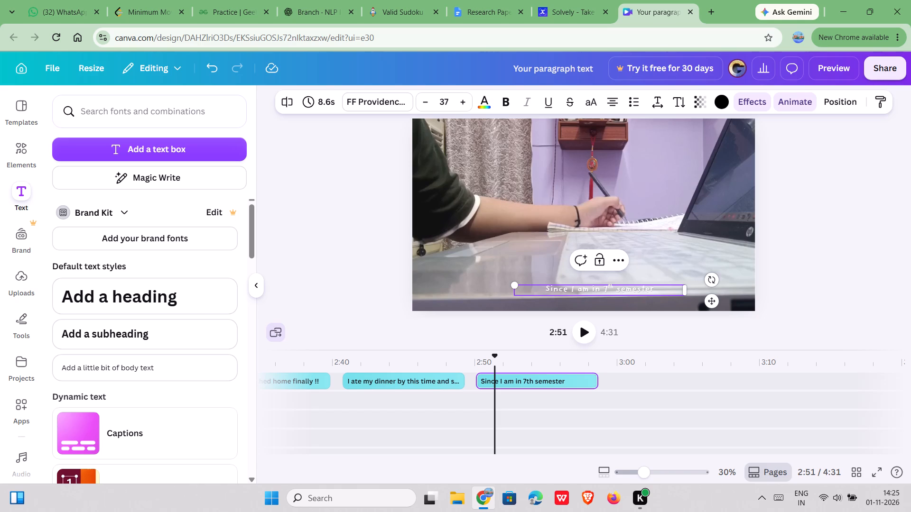
pyautogui.press('.')
pyautogui.press('BackSpace')
pyautogui.press('space')
pyautogui.write('and we have')
pyautogui.press('space')
pyautogui.write('compulsary')
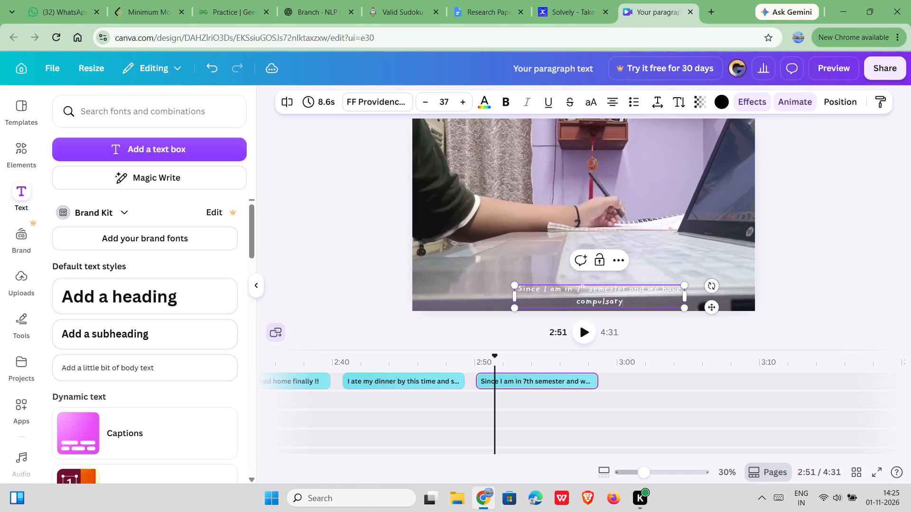
pyautogui.press('space')
pyautogui.write('minor project')
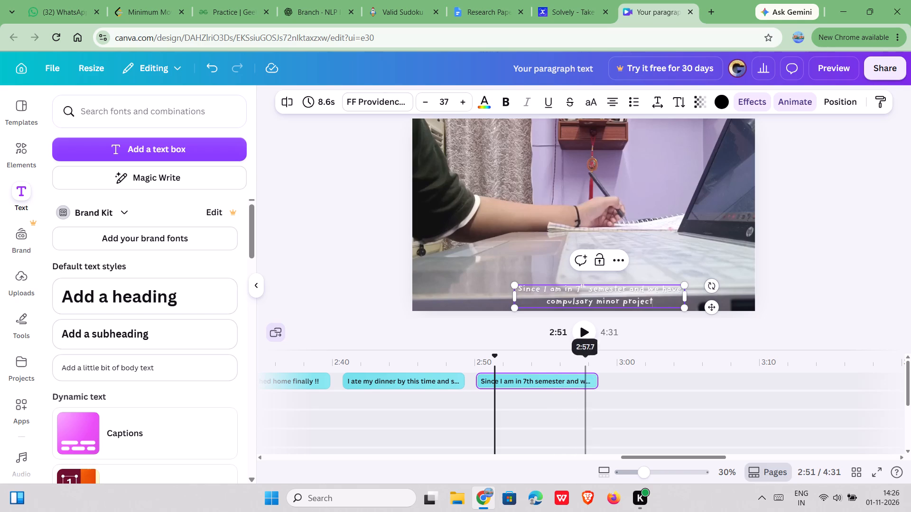
# Lengthen the 7th semester caption to 10.7 seconds on the timeline and nudge it slightly left on the frame.
pyautogui.moveTo(597, 377); pyautogui.dragTo(624, 377)
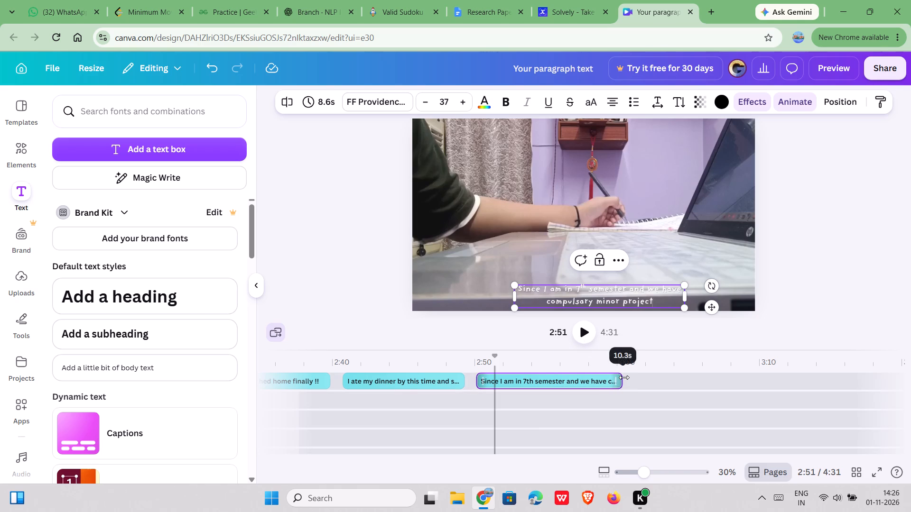
pyautogui.moveTo(624, 377); pyautogui.dragTo(627, 377)
pyautogui.click(849, 263)
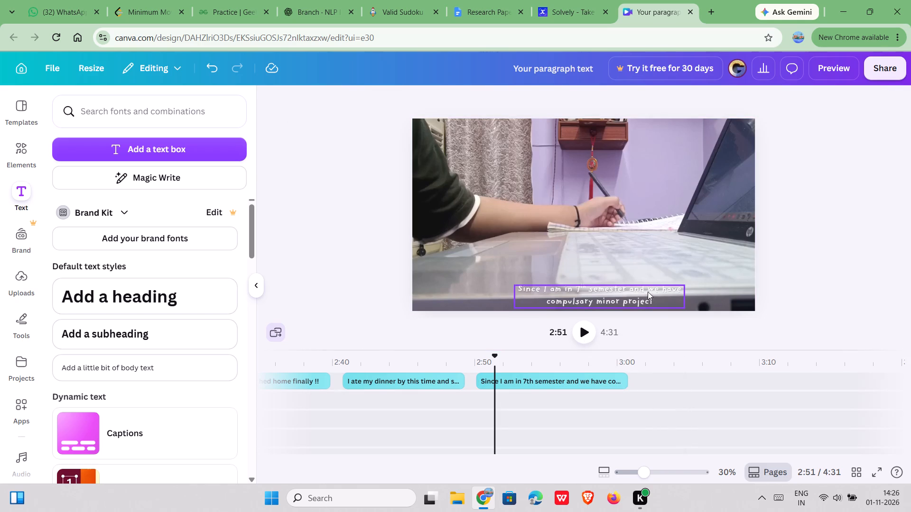
pyautogui.click(640, 295)
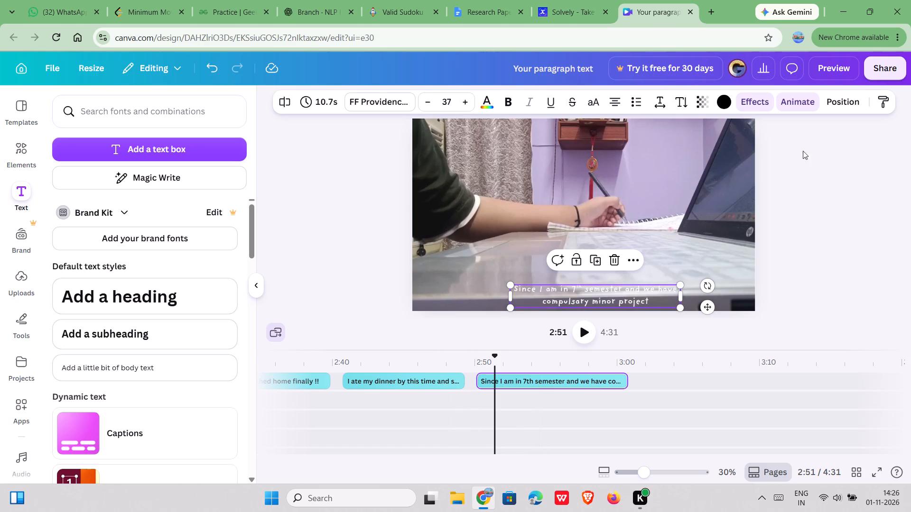
# Play the video from about 2:51 to 3:01 to check the 7th semester caption's timing.
pyautogui.click(586, 329)
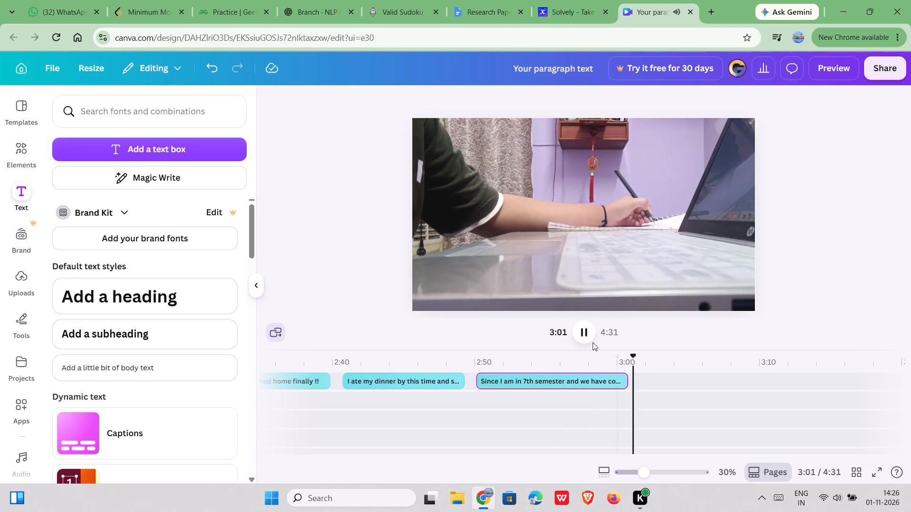
pyautogui.click(589, 337)
# Look through the rest of the timeline up to the closing "Thanks For Watching" clip and return to the 7th semester caption.
pyautogui.scroll(-4, 774, 332)
pyautogui.scroll(-5, 707, 394)
pyautogui.hscroll(-3, 707, 394)
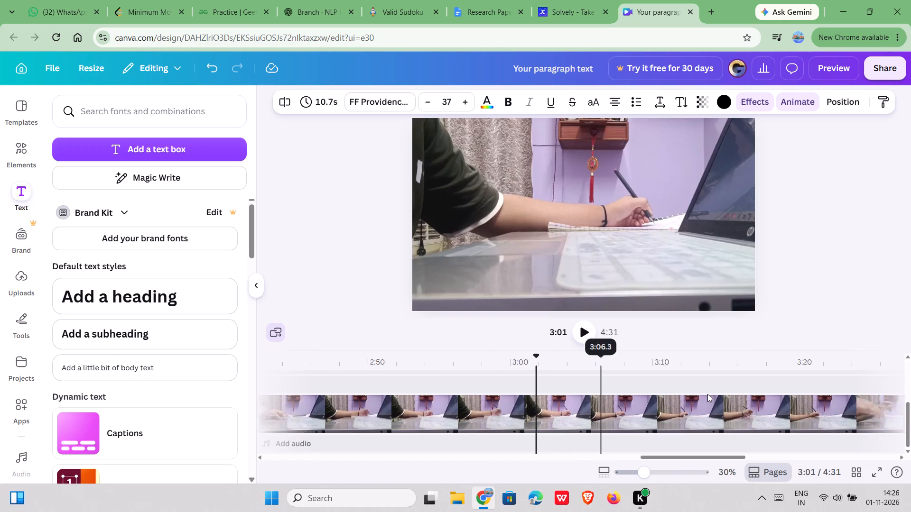
pyautogui.hscroll(-12, 707, 394)
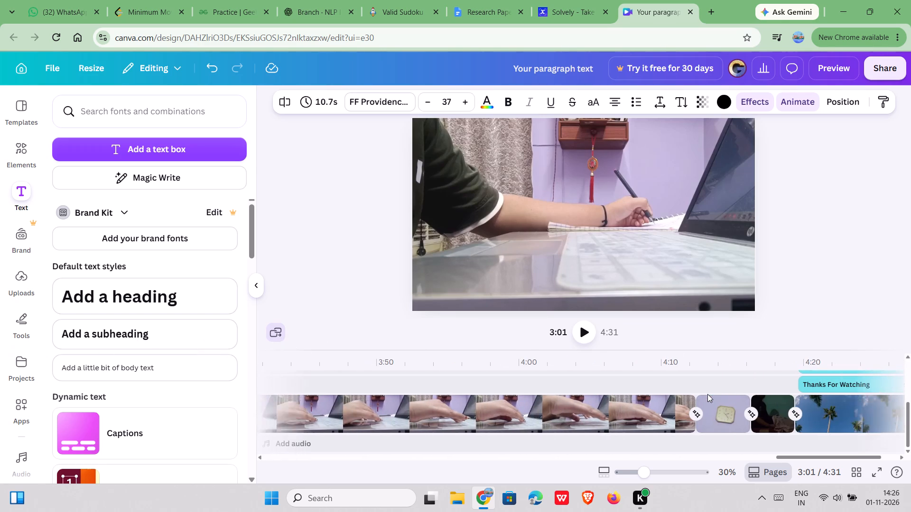
pyautogui.hscroll(-5, 707, 394)
pyautogui.hscroll(10, 707, 394)
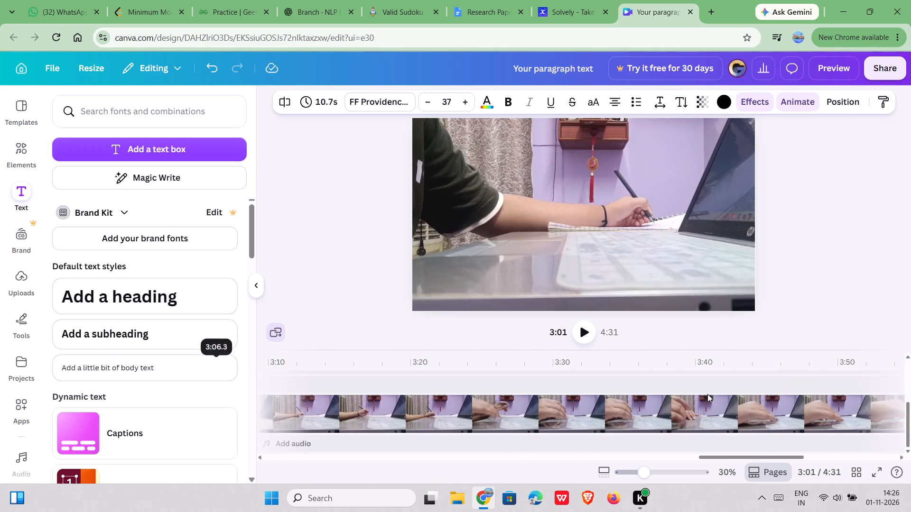
pyautogui.hscroll(1, 707, 394)
pyautogui.scroll(5, 561, 394)
pyautogui.hscroll(6, 502, 399)
pyautogui.hscroll(-1, 502, 399)
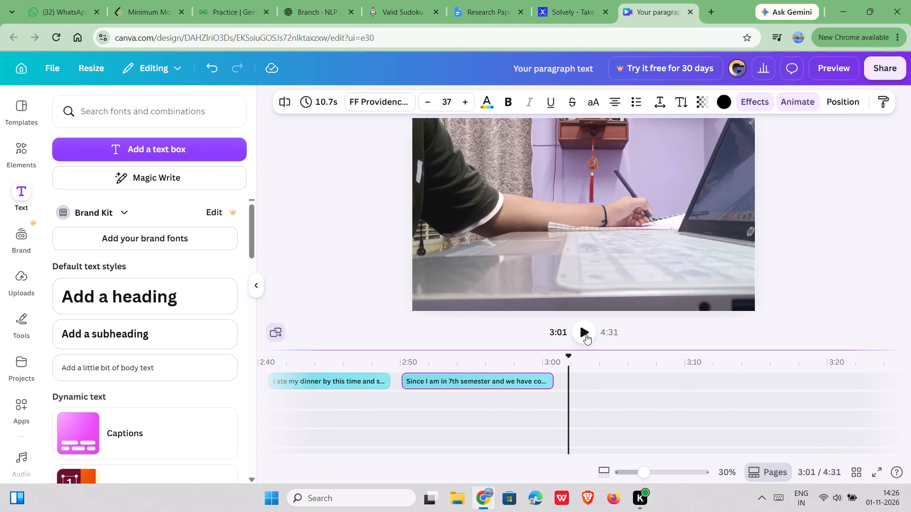
# Duplicate the 7th semester caption and place the copy after the original on the same track, starting at about 3:01.
pyautogui.rightClick(524, 380)
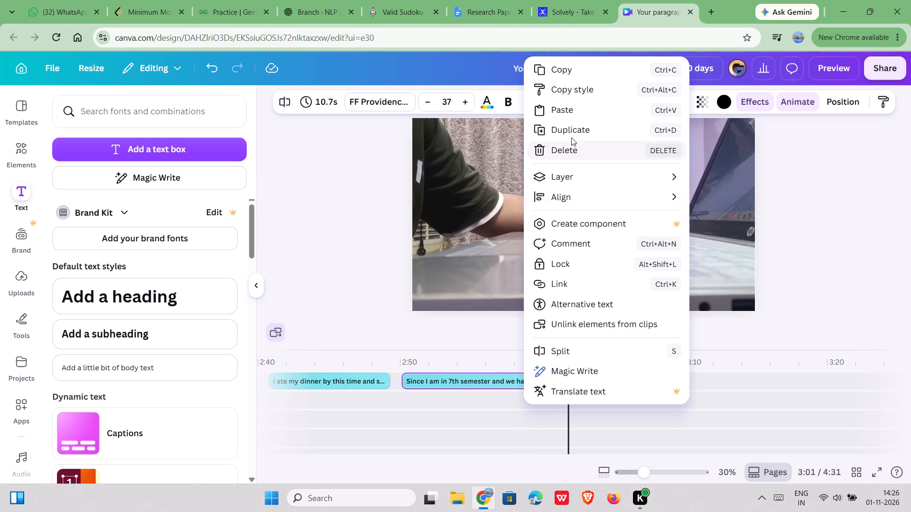
pyautogui.click(572, 129)
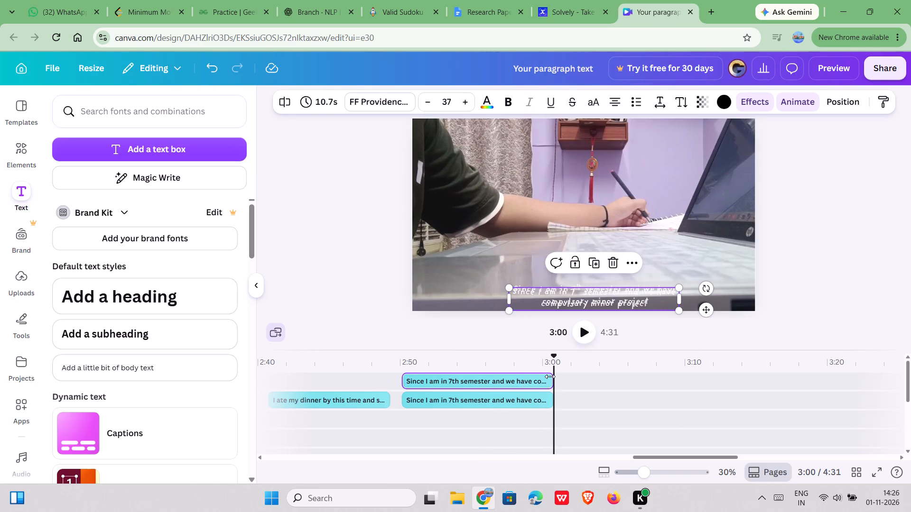
pyautogui.moveTo(526, 379); pyautogui.dragTo(542, 379)
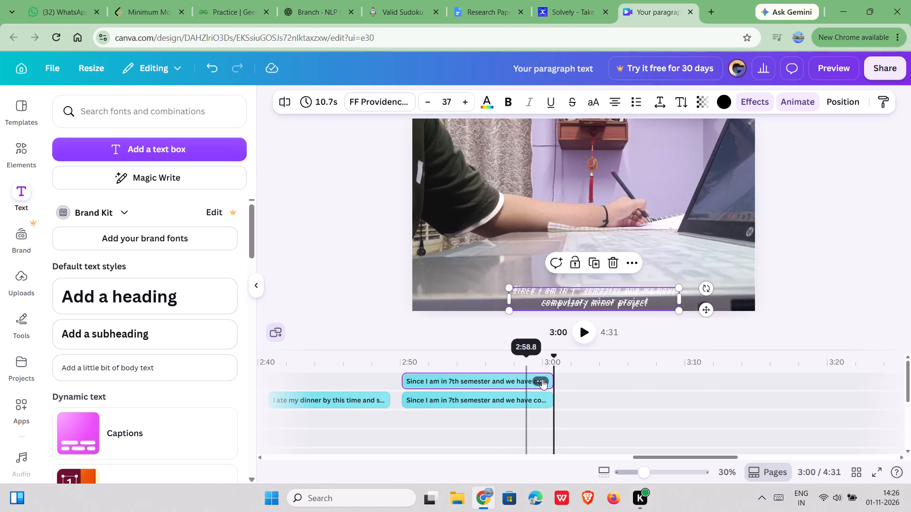
pyautogui.moveTo(542, 379); pyautogui.dragTo(696, 380)
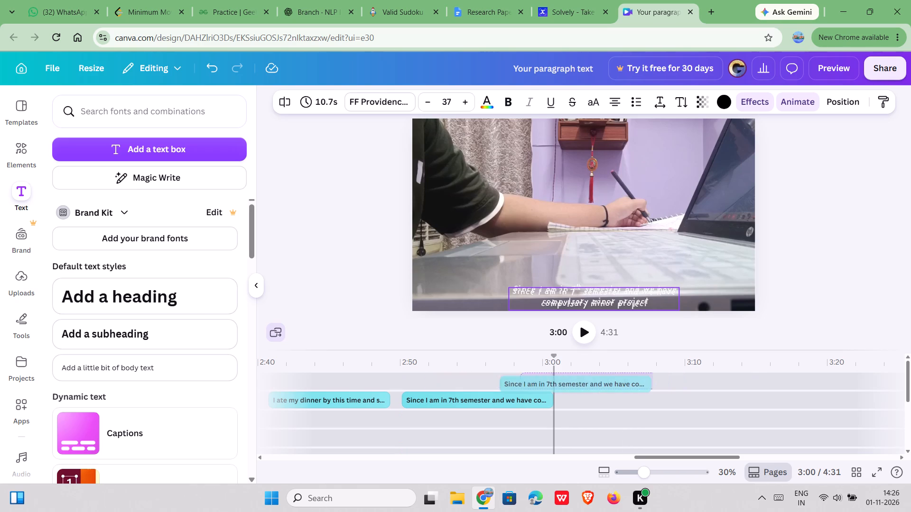
pyautogui.moveTo(696, 380); pyautogui.dragTo(684, 379)
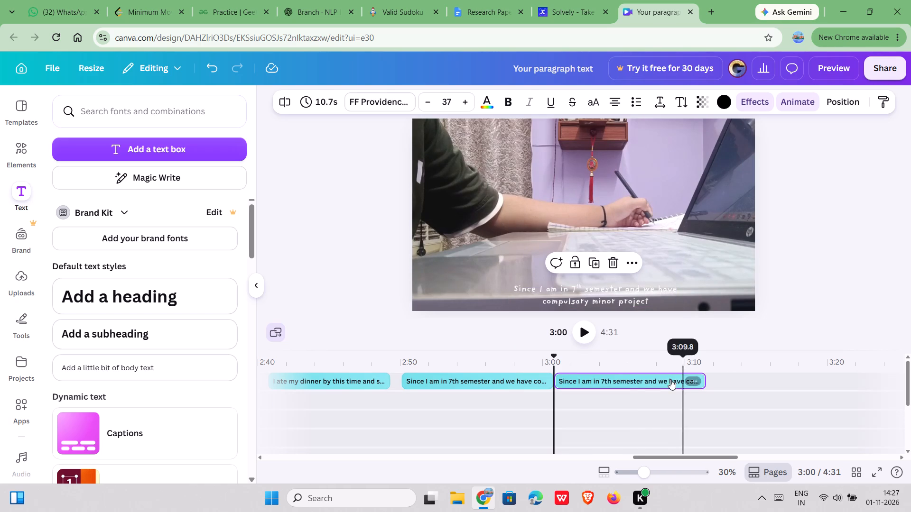
pyautogui.doubleClick(610, 375)
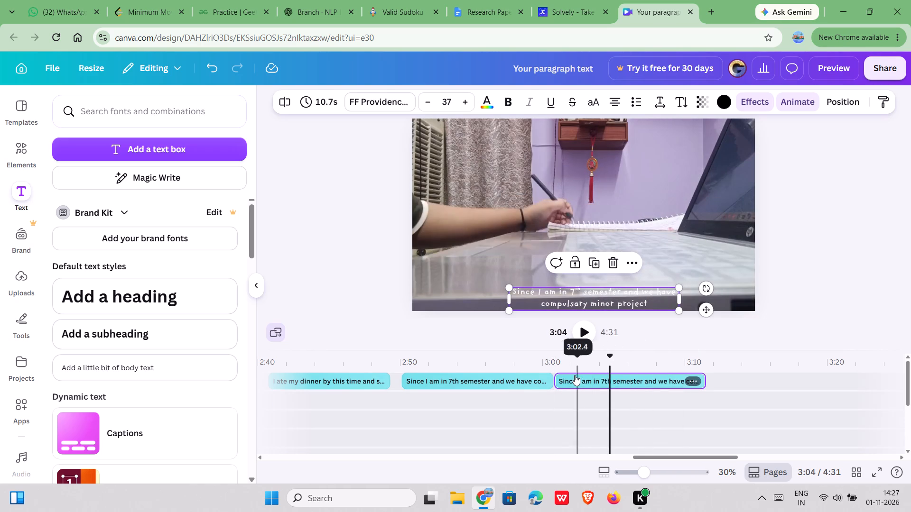
pyautogui.moveTo(574, 376); pyautogui.dragTo(581, 376)
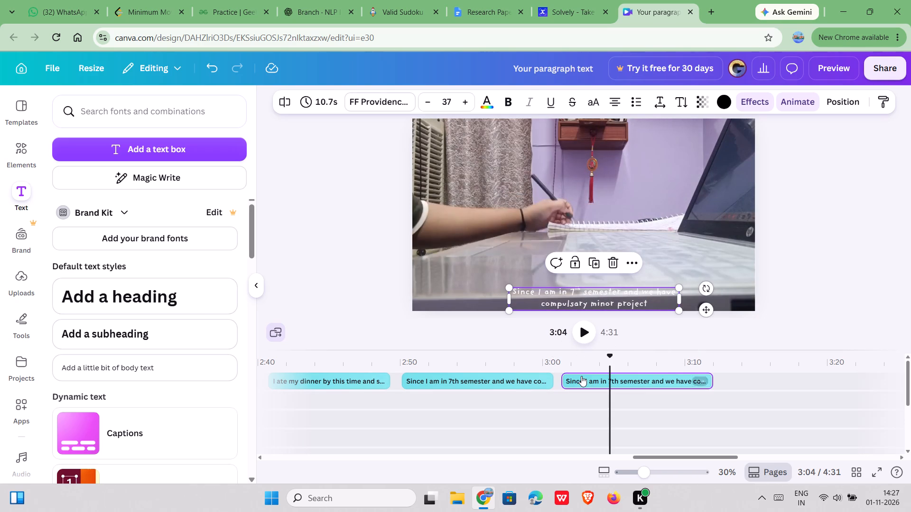
# Replace the duplicated caption's text with "Hence, writing reseach paper for it.".
pyautogui.doubleClick(578, 302)
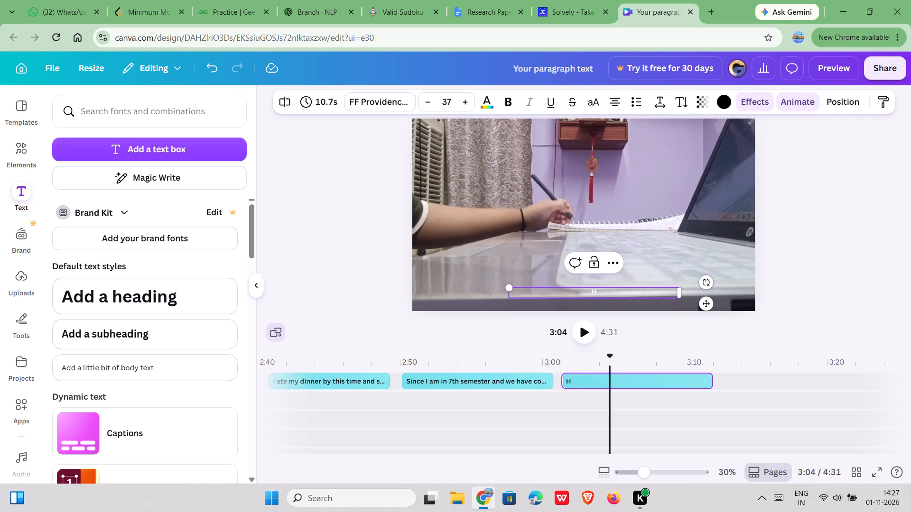
pyautogui.write('EN')
pyautogui.write('ence, doing')
pyautogui.press('space')
pyautogui.press('BackSpace')
pyautogui.press('BackSpace')
pyautogui.press('BackSpace')
pyautogui.press('BackSpace')
pyautogui.press('BackSpace')
pyautogui.press('BackSpace')
pyautogui.press('BackSpace')
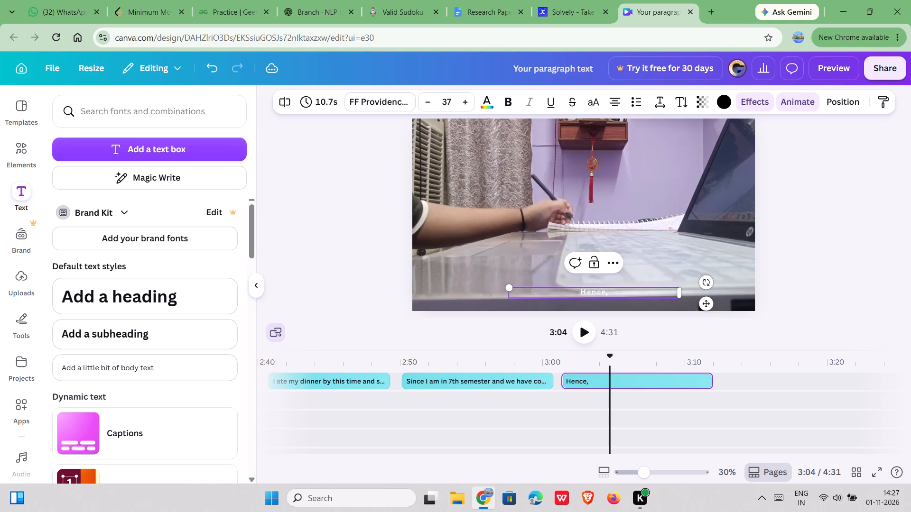
pyautogui.press('space')
pyautogui.write('writing reseac')
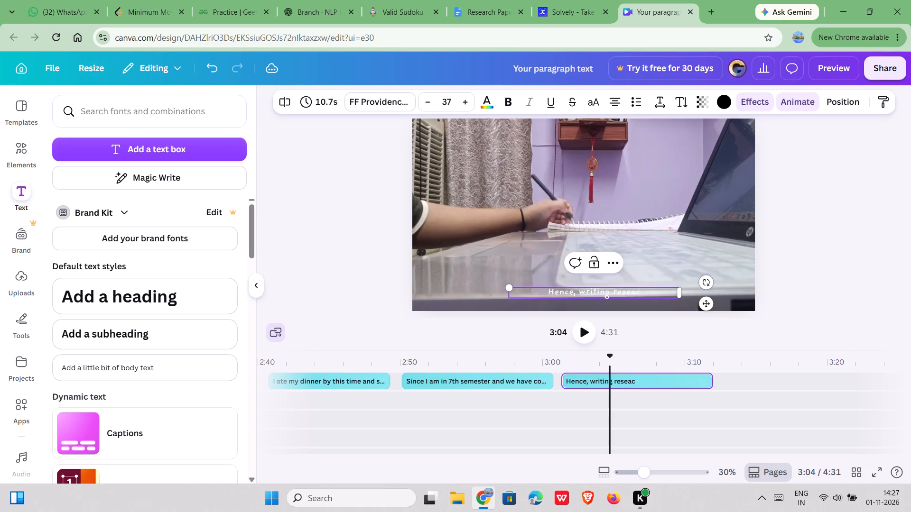
pyautogui.write('h paper for it.')
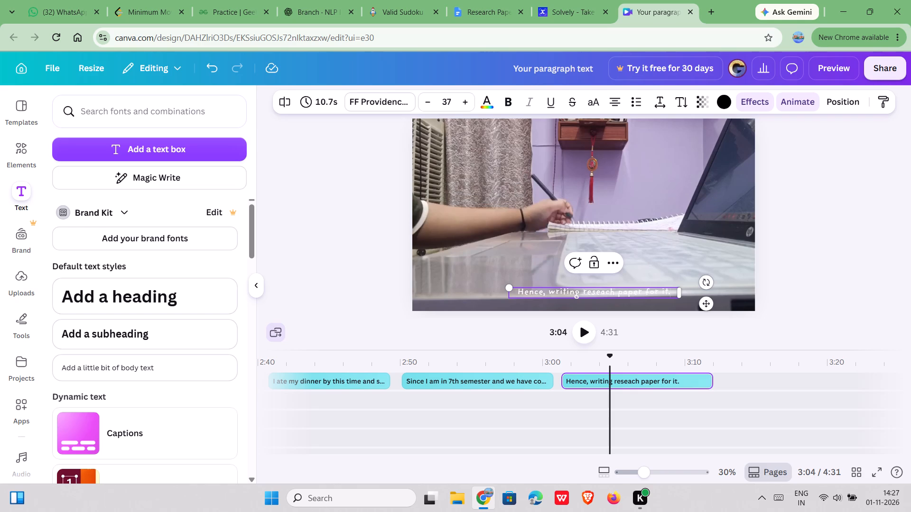
pyautogui.click(799, 234)
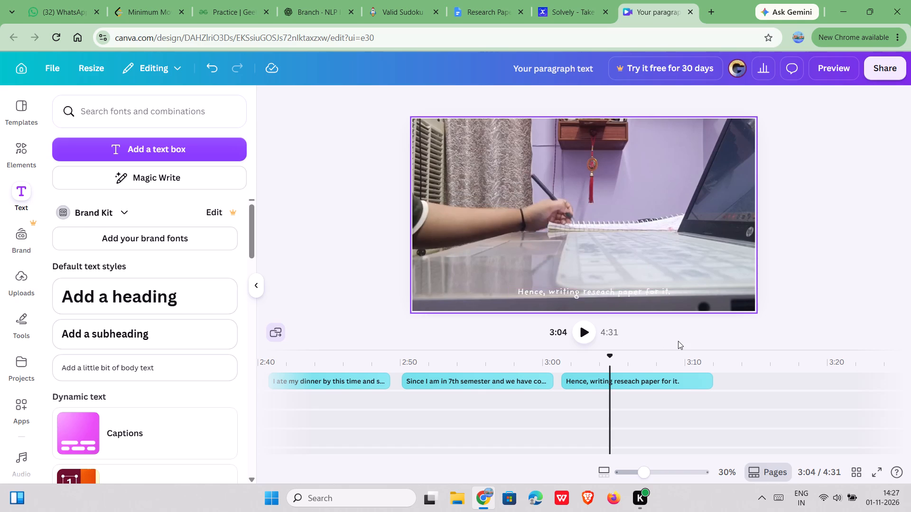
# Select the "Hence, writing reseach paper for it." caption on the timeline at about 3:04.
pyautogui.click(601, 375)
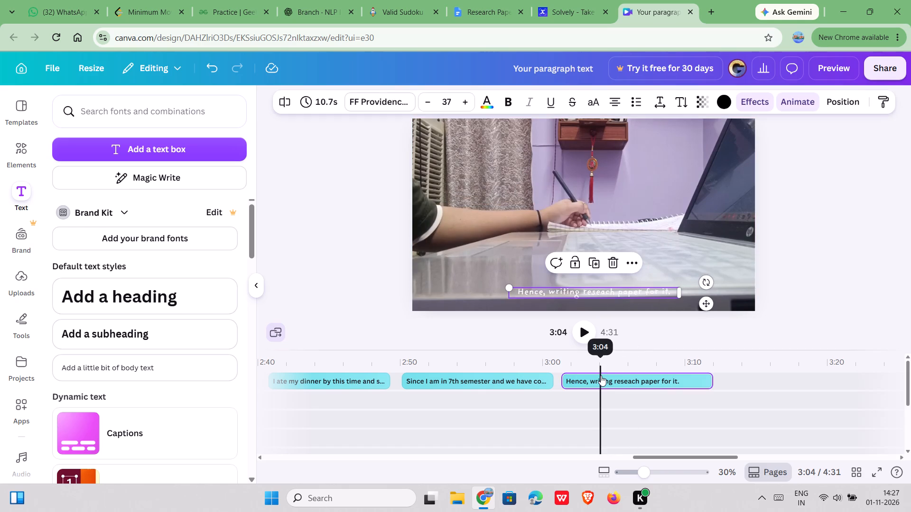
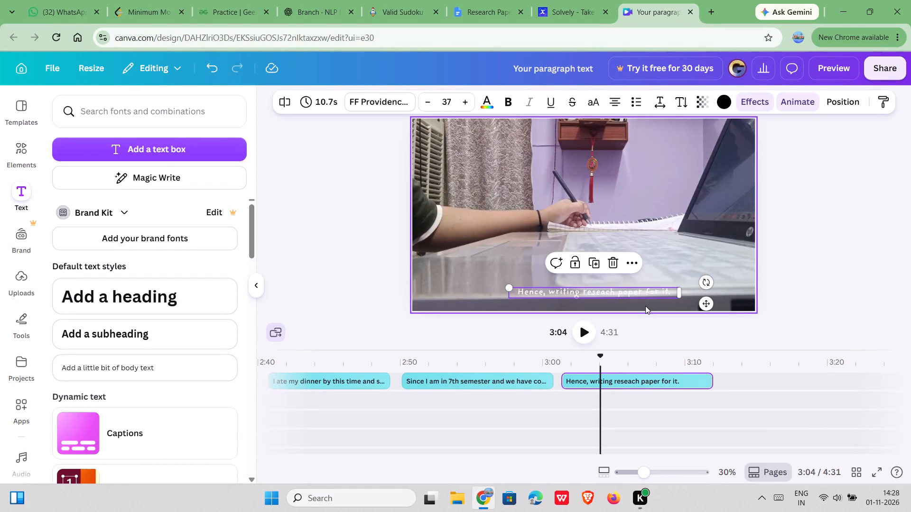
# Play back the 7th semester and research paper captions from about 2:57 to 3:13.
pyautogui.click(672, 293)
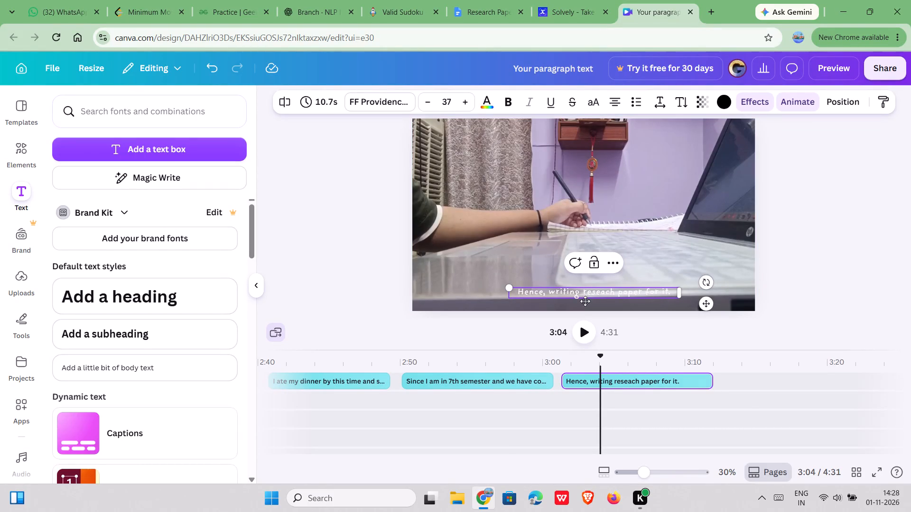
pyautogui.click(511, 374)
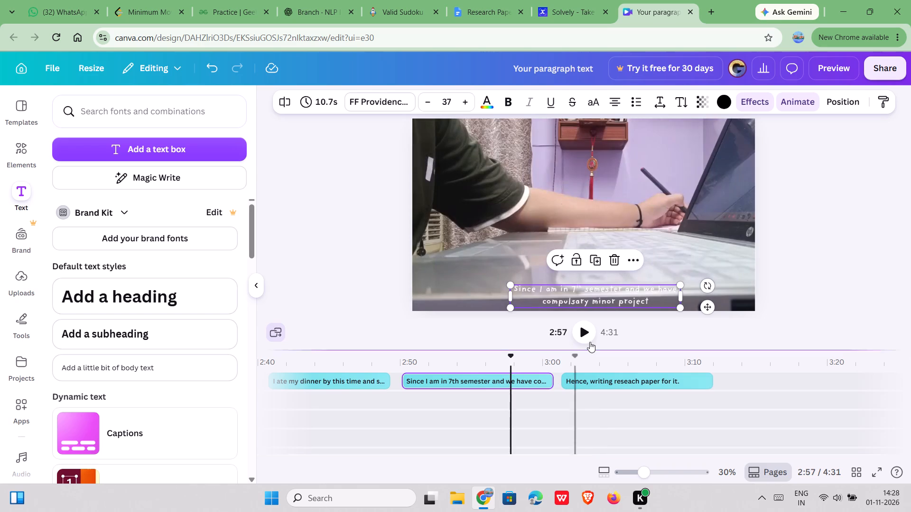
pyautogui.click(589, 333)
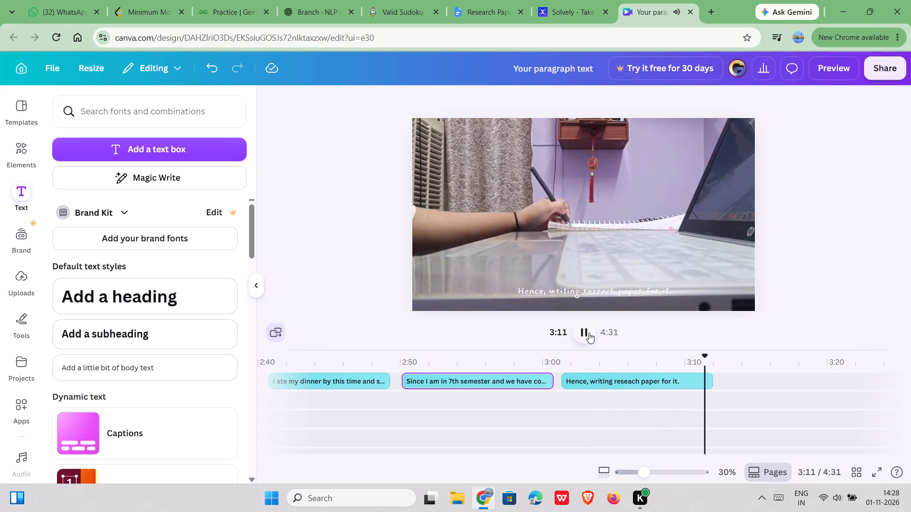
pyautogui.click(582, 335)
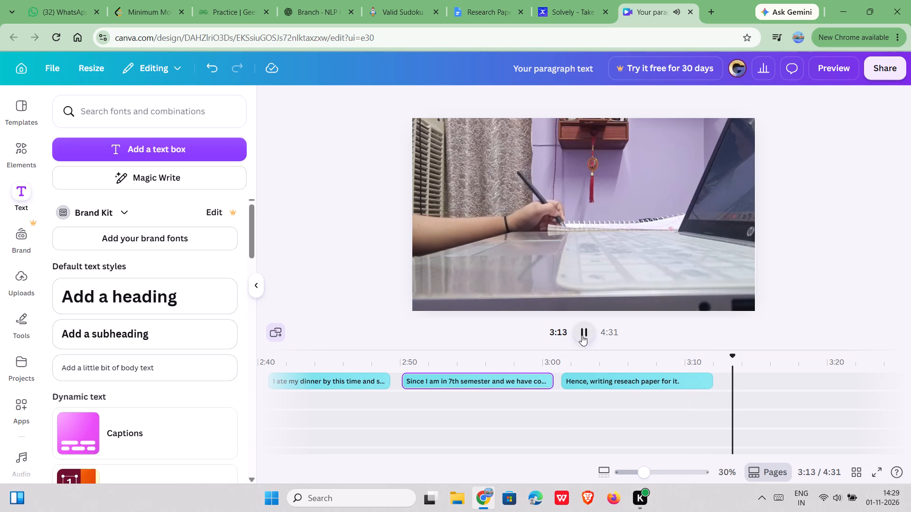
# Look through the timeline's captions and video clips up to the closing clip, and return to the research paper caption.
pyautogui.hscroll(12, 499, 401)
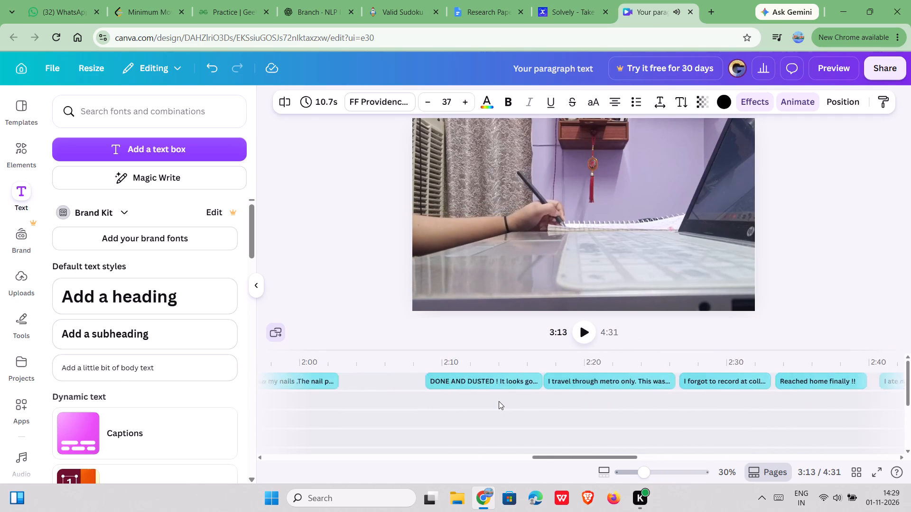
pyautogui.hscroll(16, 499, 401)
pyautogui.hscroll(-6, 499, 401)
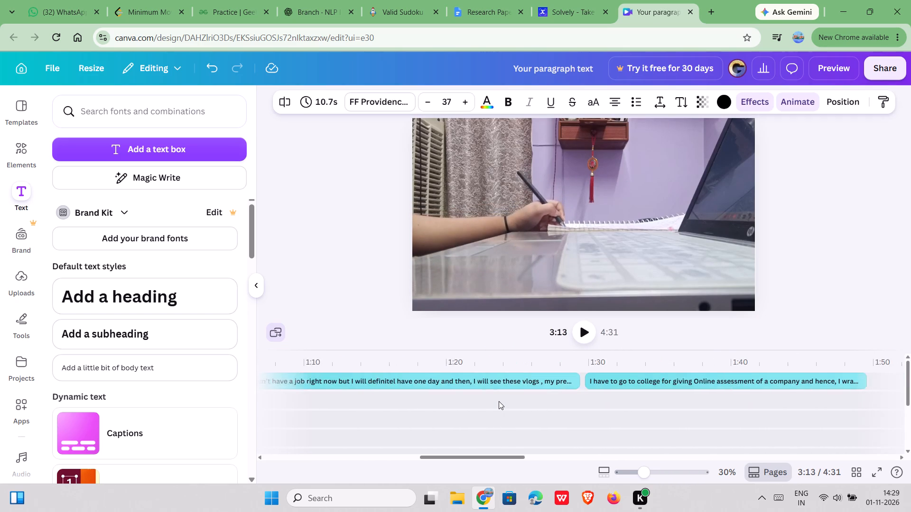
pyautogui.hscroll(-20, 499, 401)
pyautogui.hscroll(-2, 499, 401)
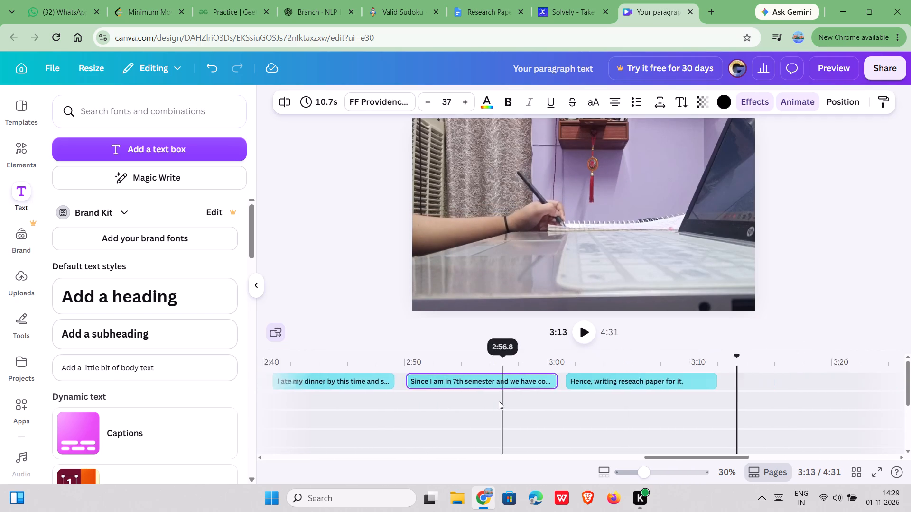
pyautogui.hscroll(-7, 499, 401)
pyautogui.scroll(-5, 527, 421)
pyautogui.scroll(1, 527, 421)
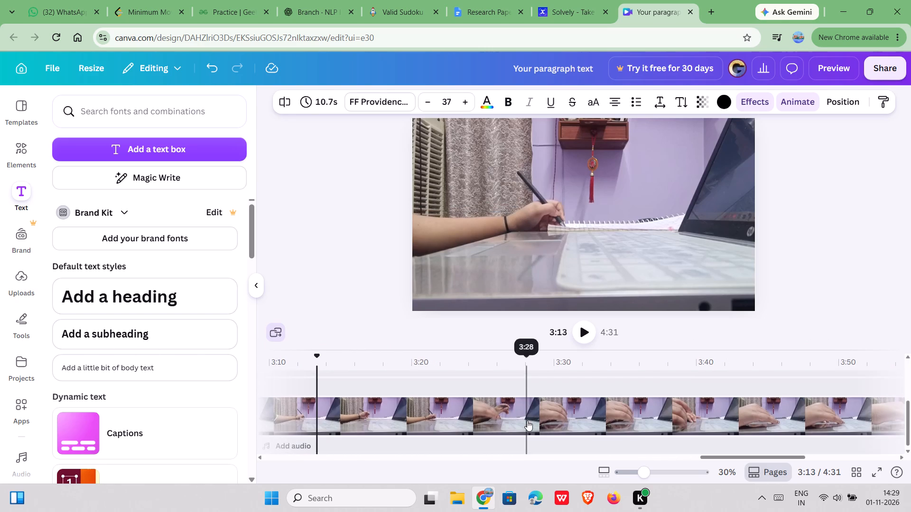
pyautogui.scroll(1, 527, 421)
pyautogui.hscroll(-1, 527, 421)
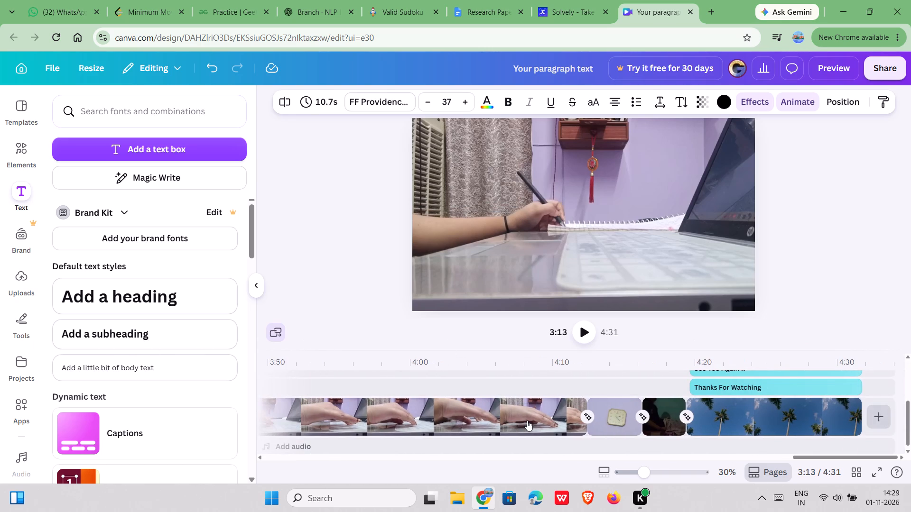
pyautogui.hscroll(-1, 527, 421)
pyautogui.hscroll(13, 527, 421)
pyautogui.scroll(3, 495, 413)
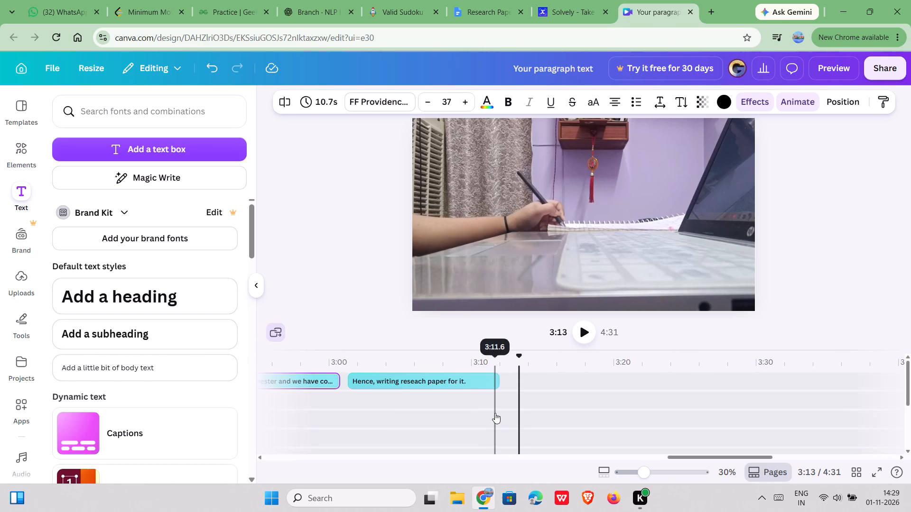
pyautogui.scroll(1, 495, 413)
# Duplicate the "Hence, writing reseach paper for it." caption and place the copy after it on the same track, starting at about 3:13.
pyautogui.rightClick(474, 380)
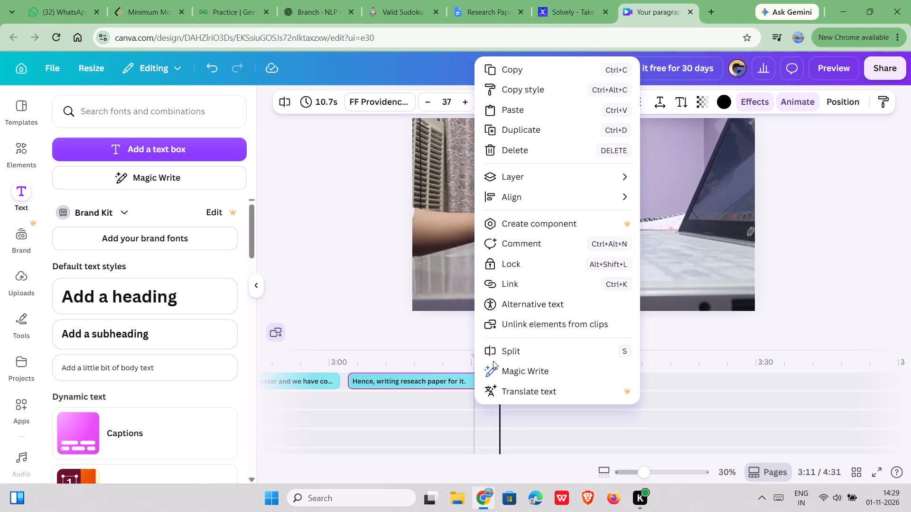
pyautogui.click(528, 129)
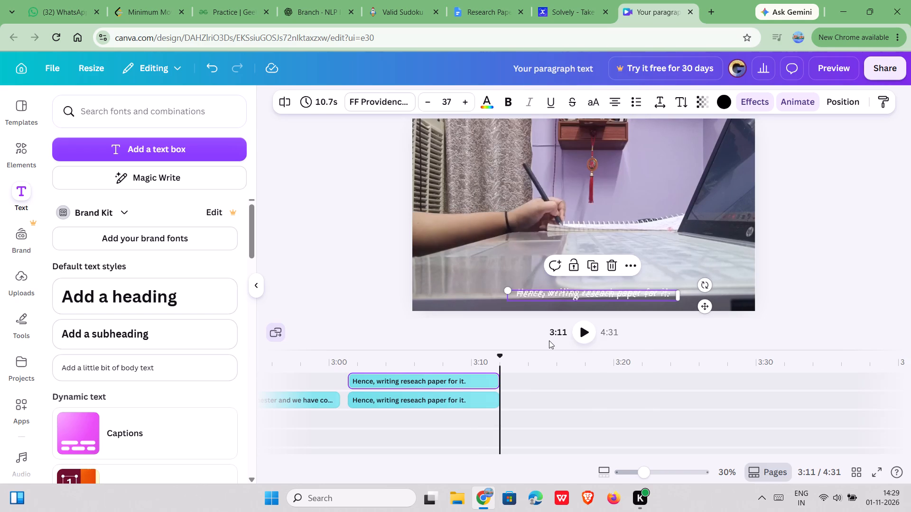
pyautogui.moveTo(445, 380); pyautogui.dragTo(609, 383)
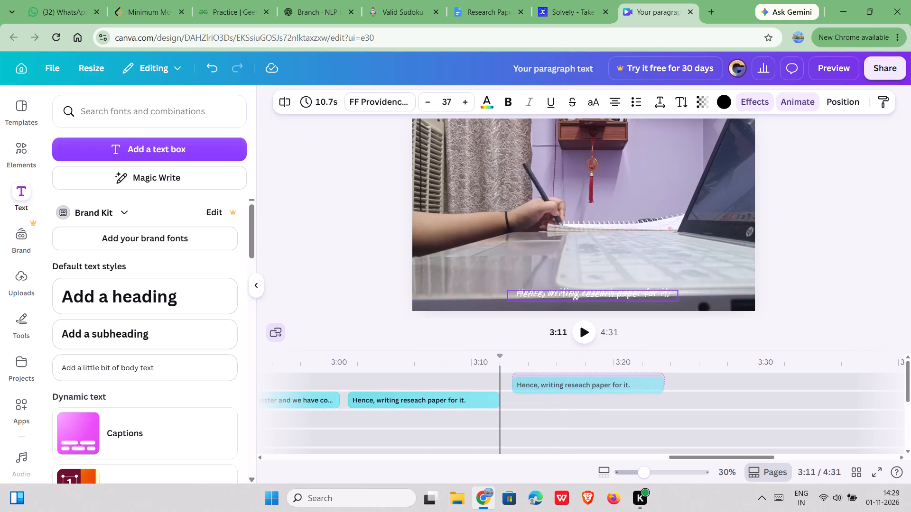
pyautogui.moveTo(609, 383); pyautogui.dragTo(613, 383)
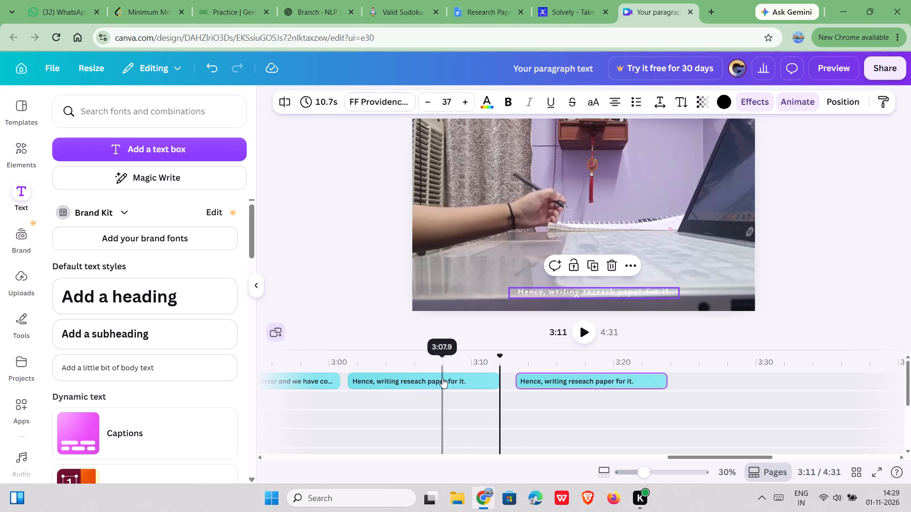
# Move the duplicated research paper caption slightly upward in the video frame.
pyautogui.click(442, 378)
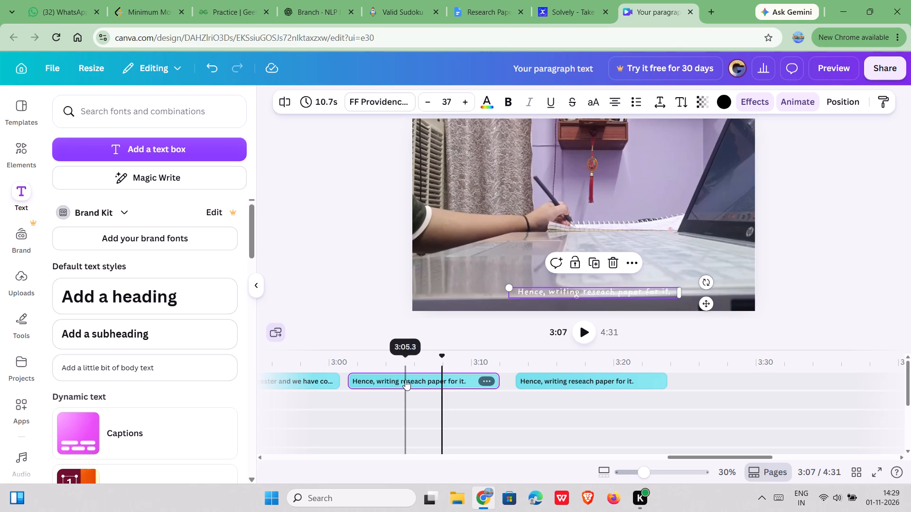
pyautogui.doubleClick(563, 385)
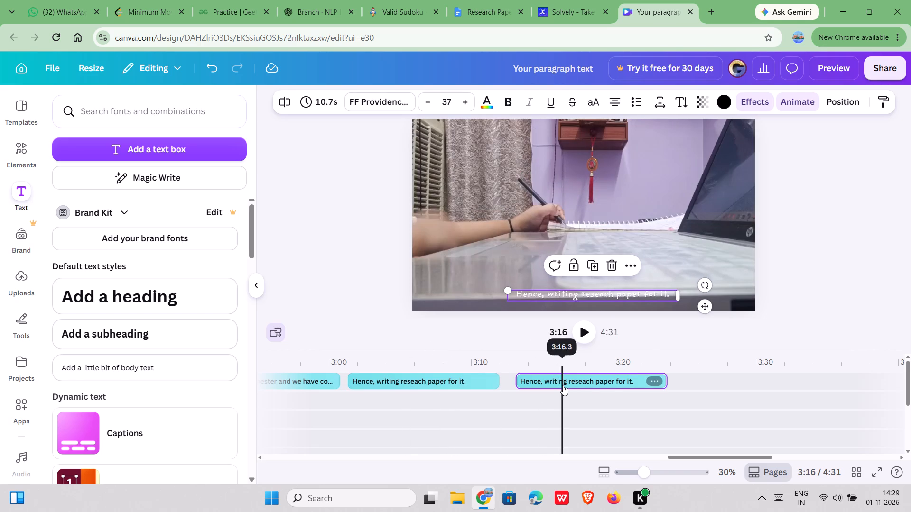
pyautogui.doubleClick(639, 384)
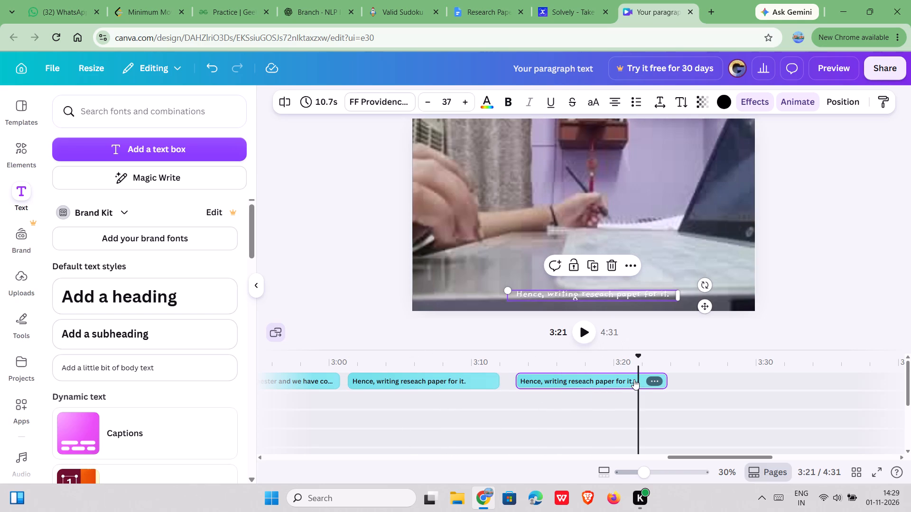
pyautogui.doubleClick(634, 379)
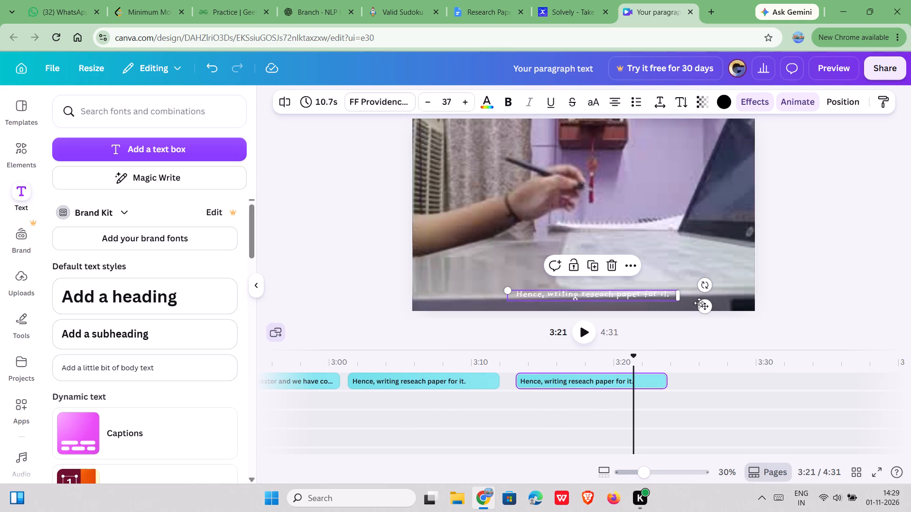
pyautogui.moveTo(702, 307); pyautogui.dragTo(703, 299)
# Replace the duplicated caption's text with "It's been already late in the night doing my work. I was literally tired.".
pyautogui.doubleClick(649, 284)
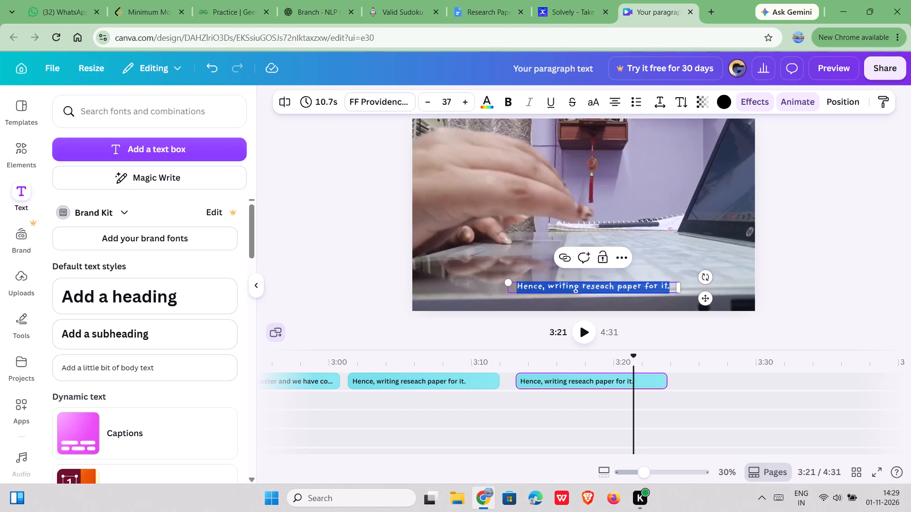
pyautogui.press('BackSpace')
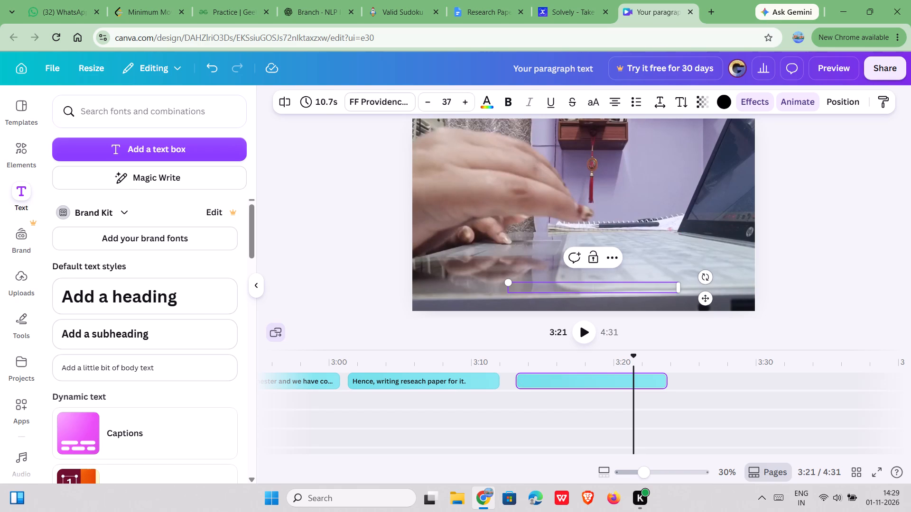
pyautogui.write('ts')
pyautogui.press('BackSpace')
pyautogui.write("'s been already late in the night")
pyautogui.press('space')
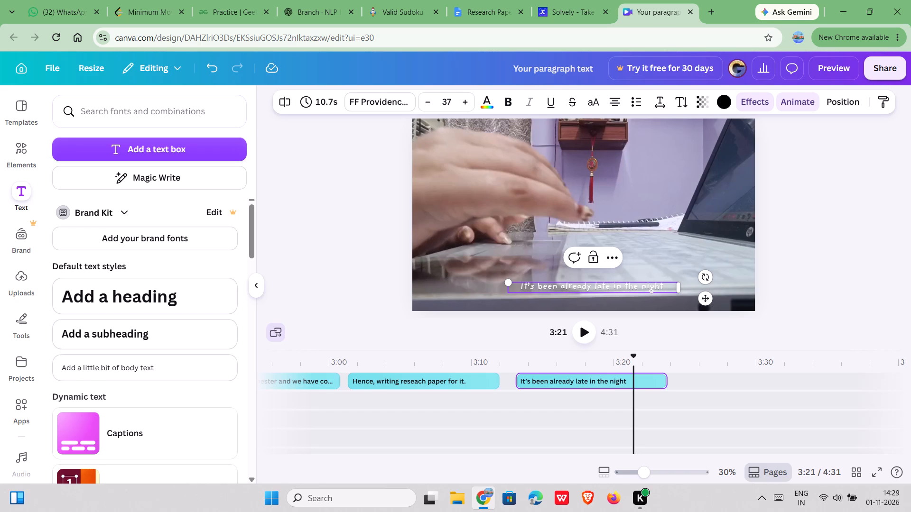
pyautogui.write('dong')
pyautogui.press('space')
pyautogui.press('BackSpace')
pyautogui.press('BackSpace')
pyautogui.press('BackSpace')
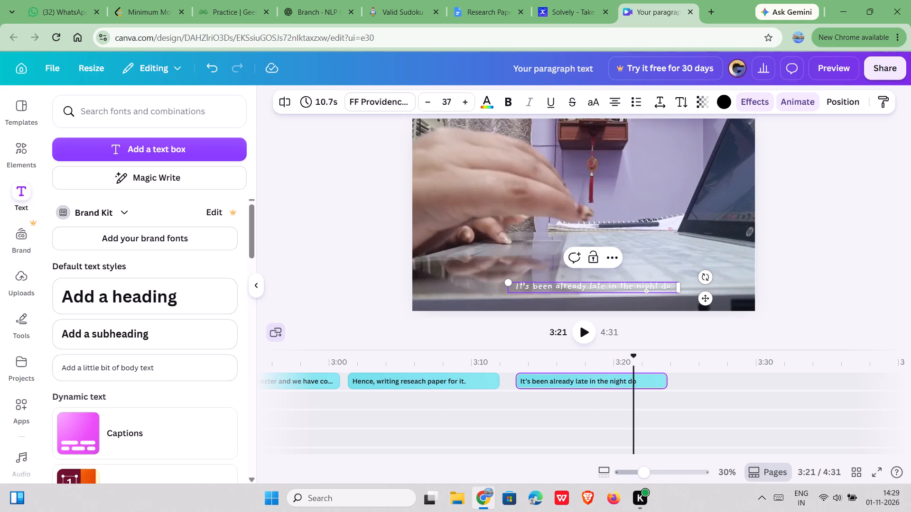
pyautogui.write('ing m')
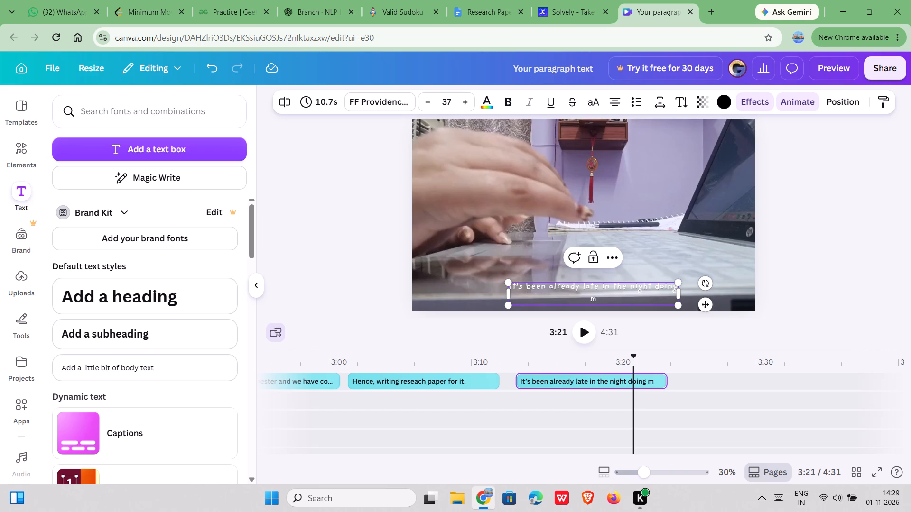
pyautogui.write('y work')
pyautogui.write('.')
pyautogui.press('space')
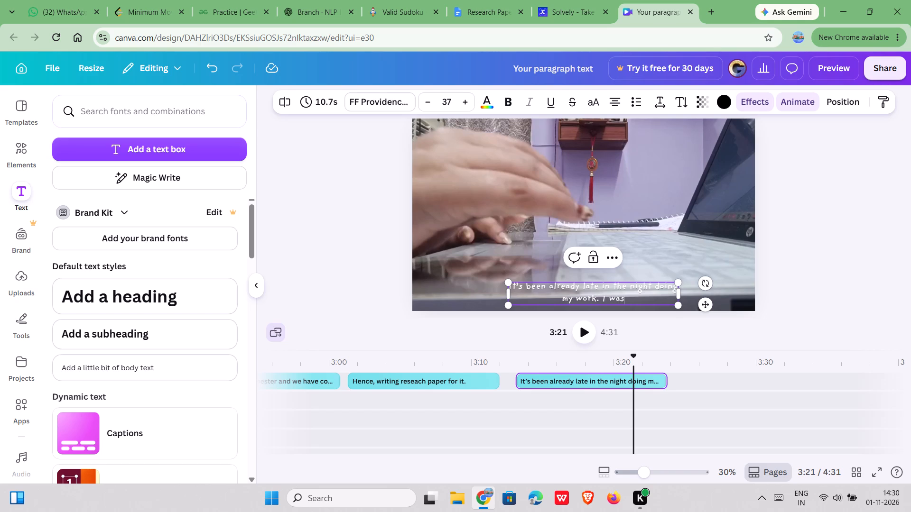
pyautogui.write('lieterla')
pyautogui.press('BackSpace')
pyautogui.press('BackSpace')
pyautogui.press('BackSpace')
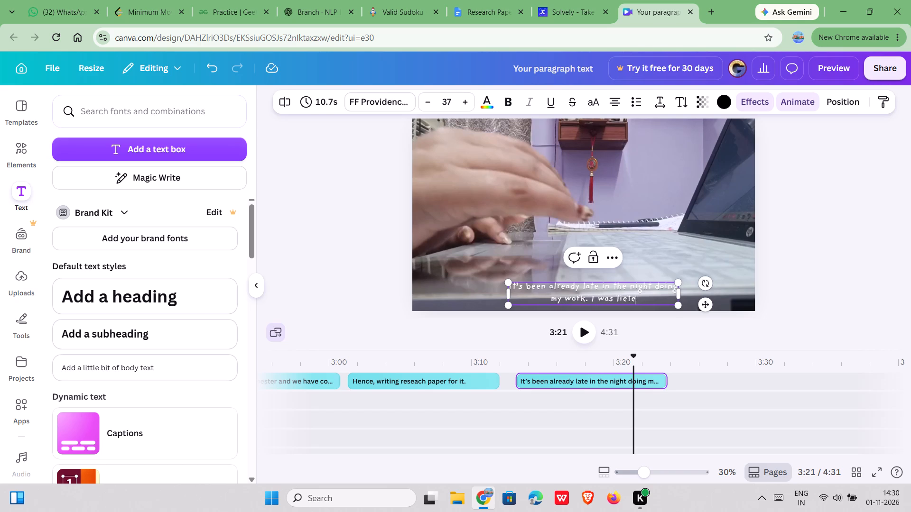
pyautogui.press('BackSpace')
pyautogui.press('BackSpace')
pyautogui.press('BackSpace')
pyautogui.write('terally t')
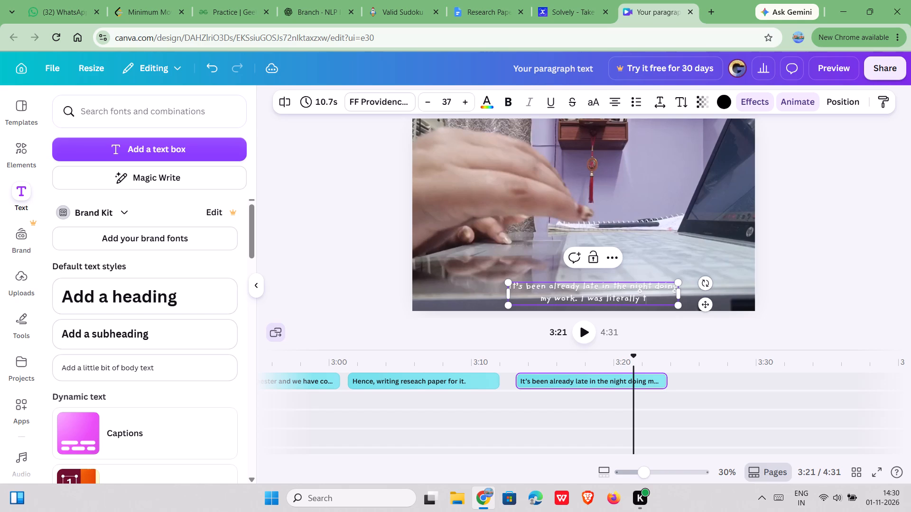
pyautogui.write('ired')
pyautogui.press('space')
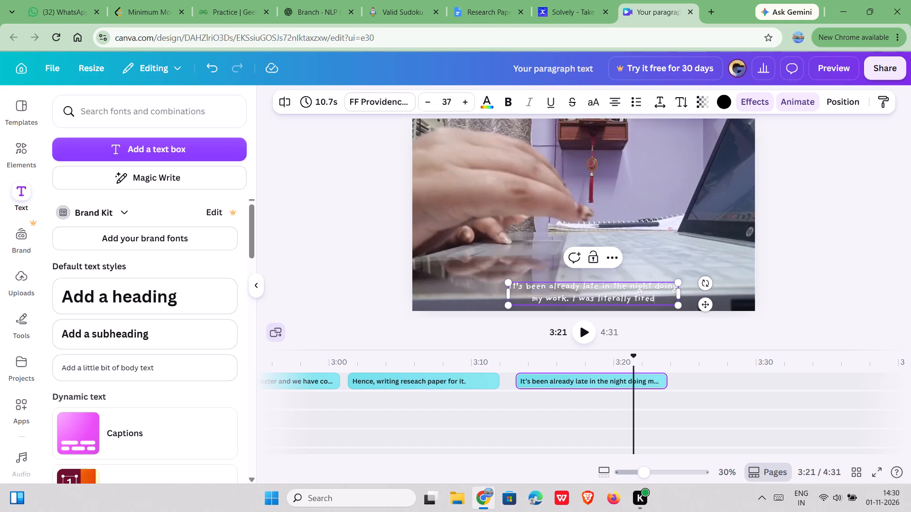
pyautogui.press('BackSpace')
pyautogui.press('.')
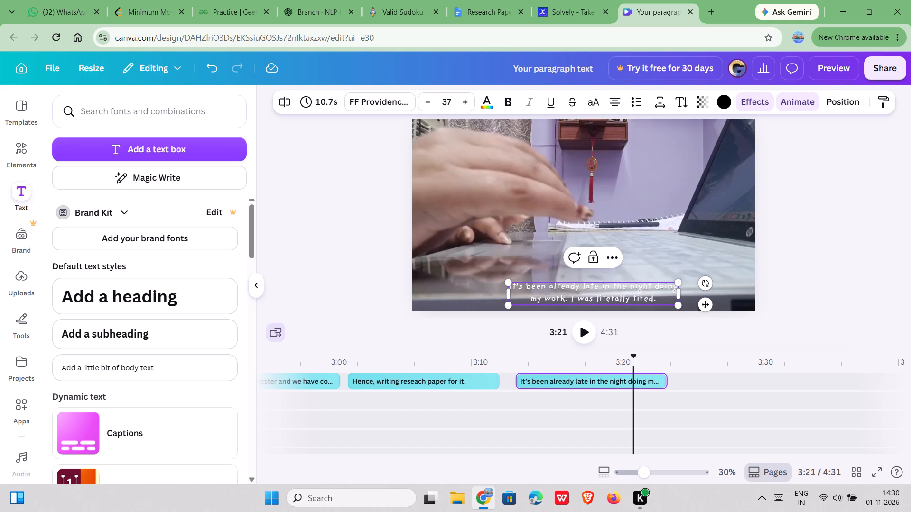
pyautogui.click(818, 247)
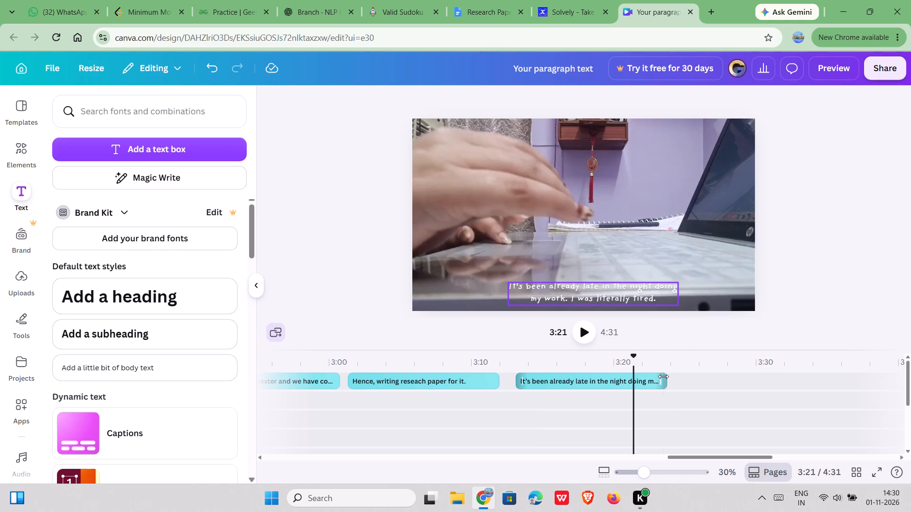
# Extend the "It's been already late in the night" caption's duration to 19.8 s on the timeline.
pyautogui.moveTo(663, 376); pyautogui.dragTo(793, 384)
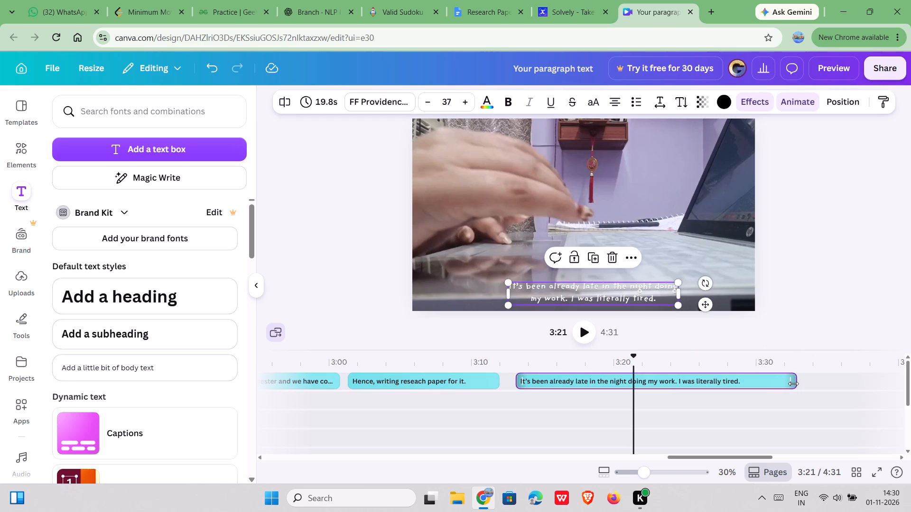
# Play back the late-night work caption from about 3:14.
pyautogui.click(491, 388)
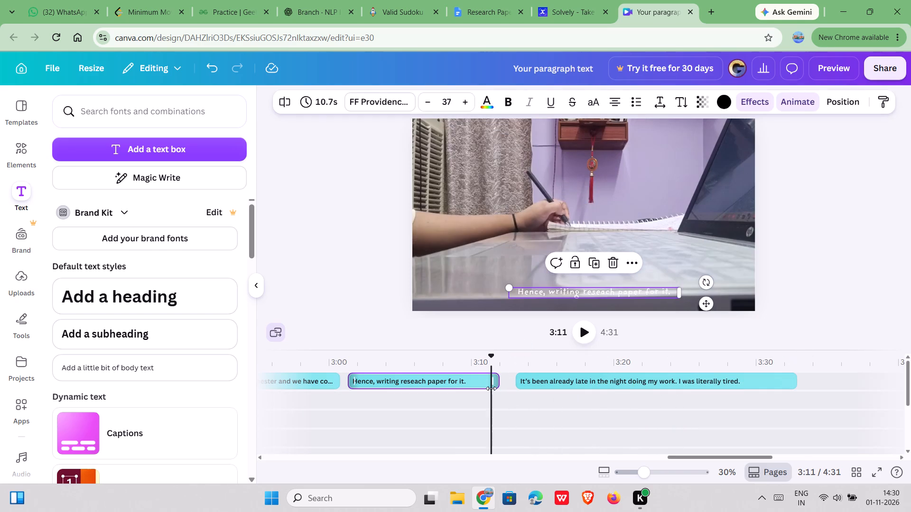
pyautogui.click(536, 384)
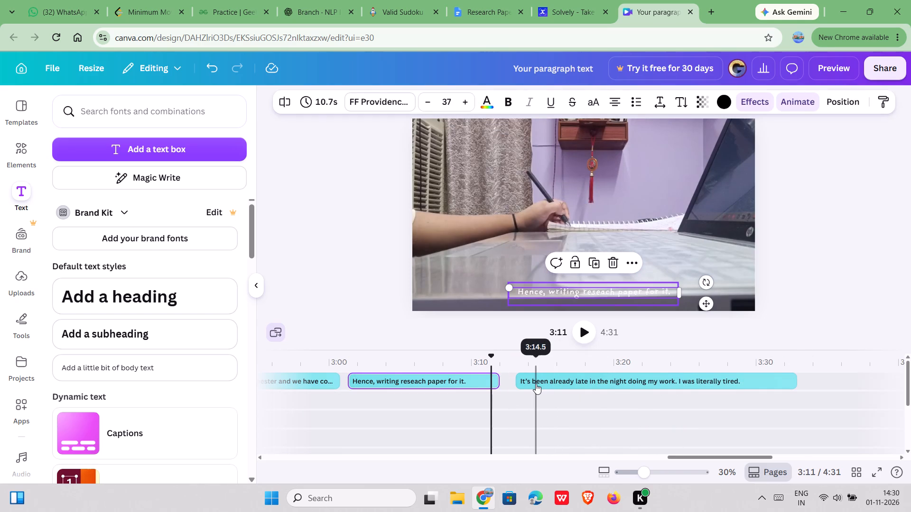
pyautogui.click(584, 328)
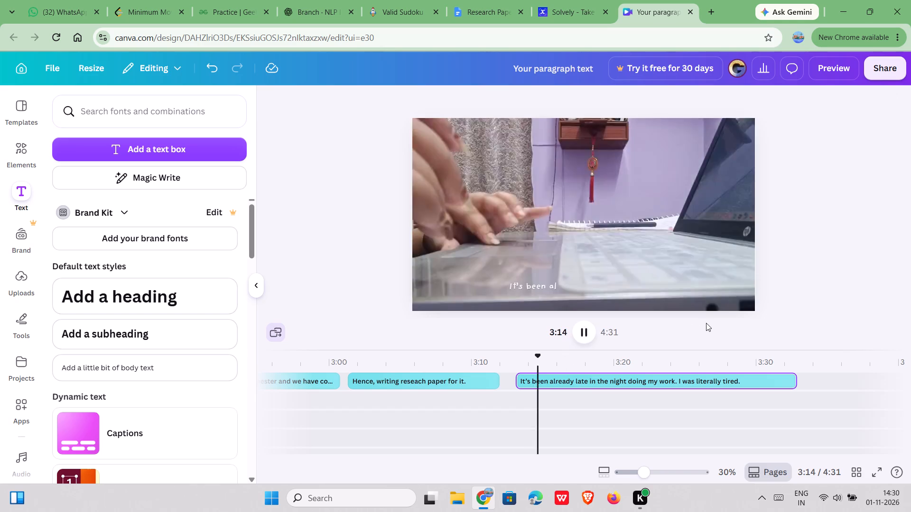
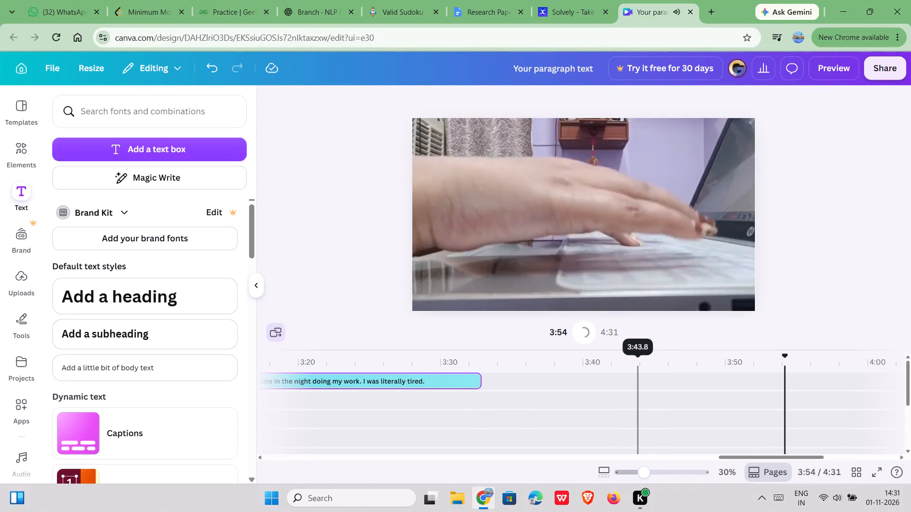
# Stop playback and replay the late-night work caption from its start at about 3:13, pausing at about 3:24.
pyautogui.scroll(3, 474, 394)
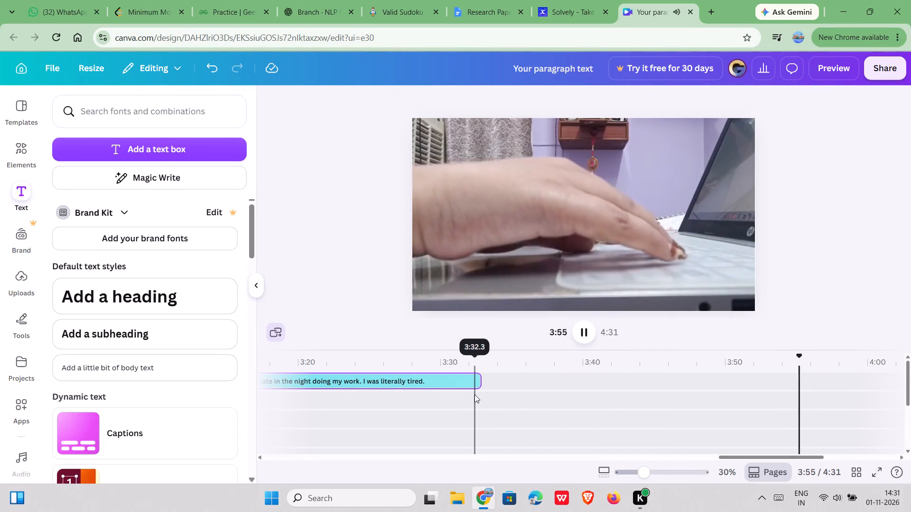
pyautogui.click(577, 327)
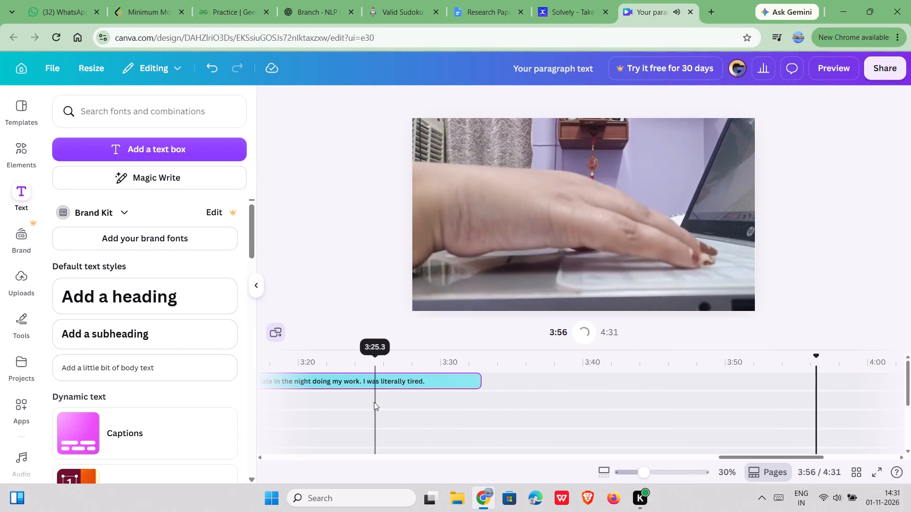
pyautogui.hscroll(5, 454, 398)
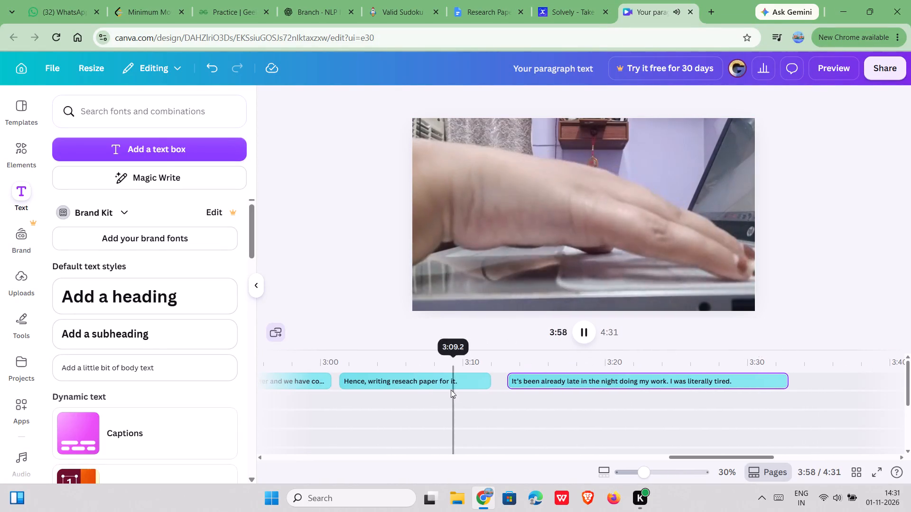
pyautogui.click(450, 384)
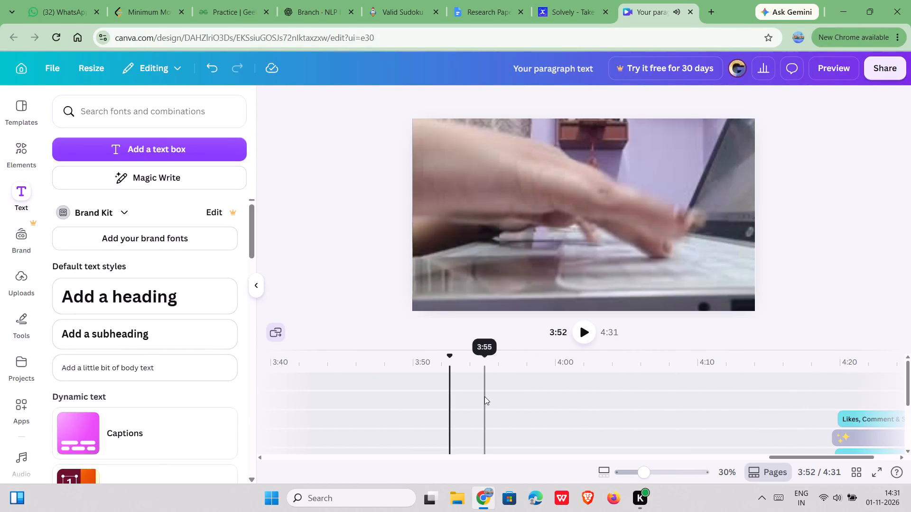
pyautogui.hscroll(-5, 484, 396)
pyautogui.hscroll(12, 484, 396)
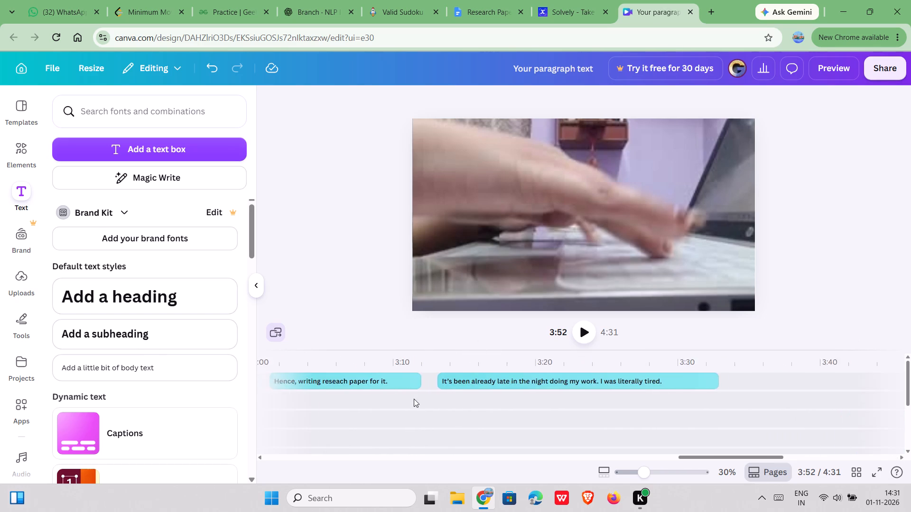
pyautogui.hscroll(1, 404, 399)
pyautogui.click(435, 384)
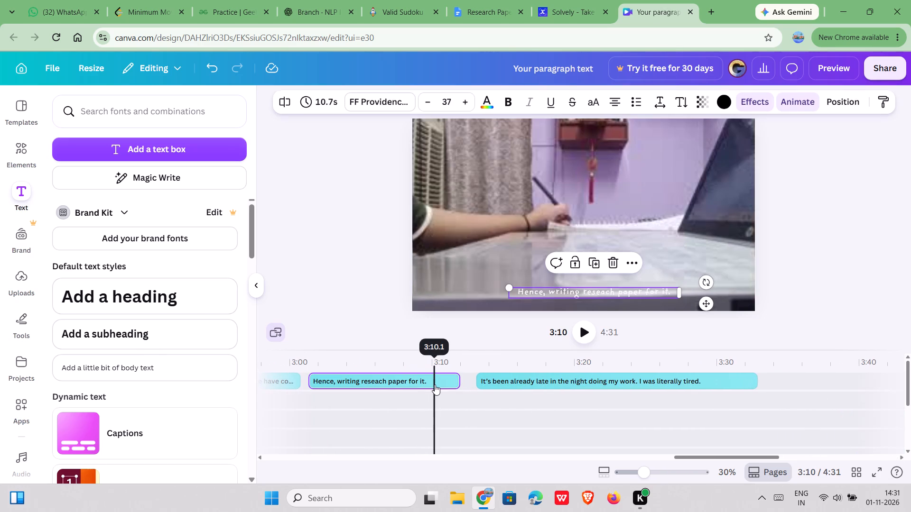
pyautogui.click(483, 385)
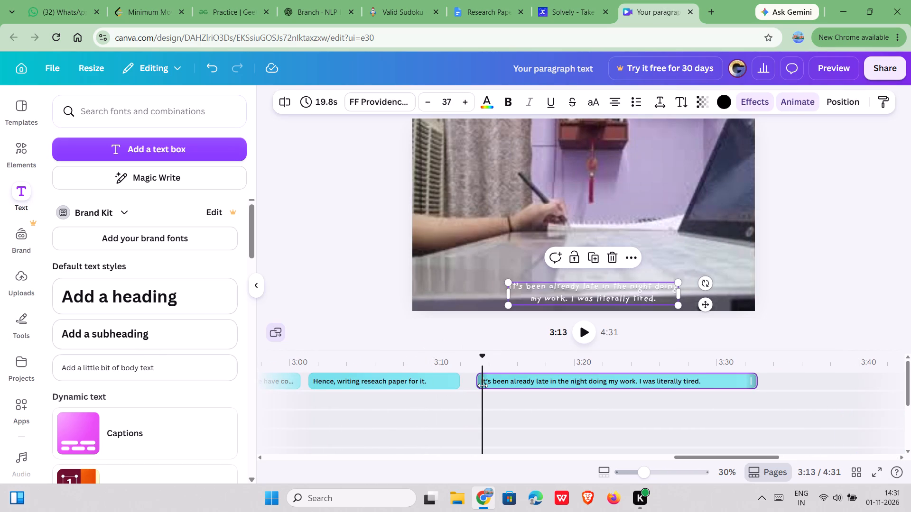
pyautogui.click(496, 384)
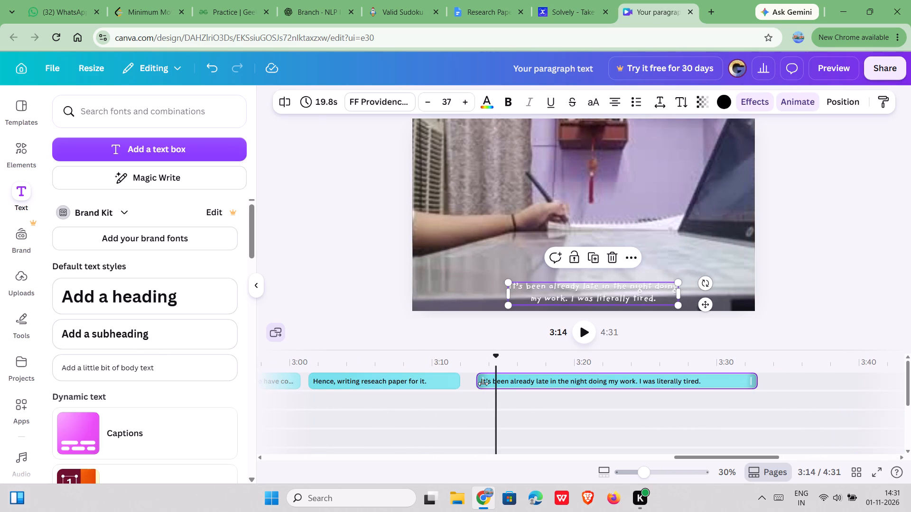
pyautogui.click(483, 384)
pyautogui.click(589, 330)
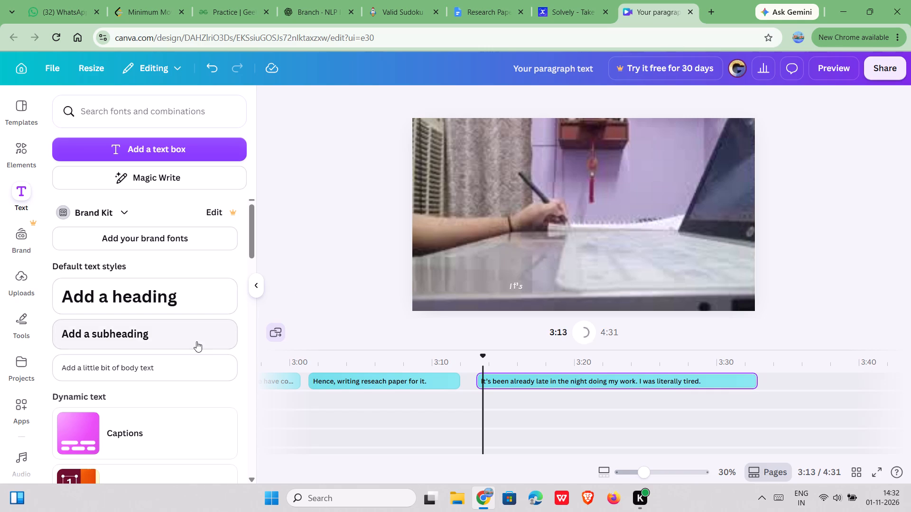
pyautogui.click(437, 378)
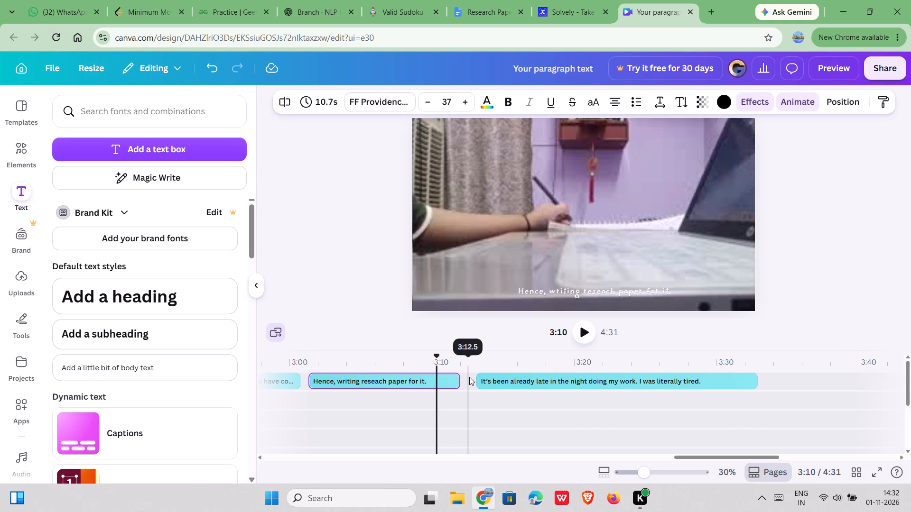
pyautogui.click(480, 376)
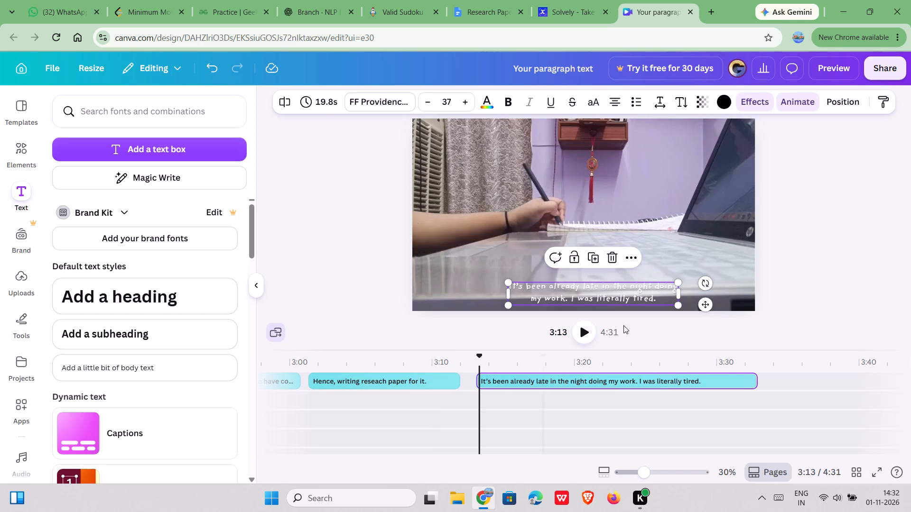
pyautogui.click(583, 338)
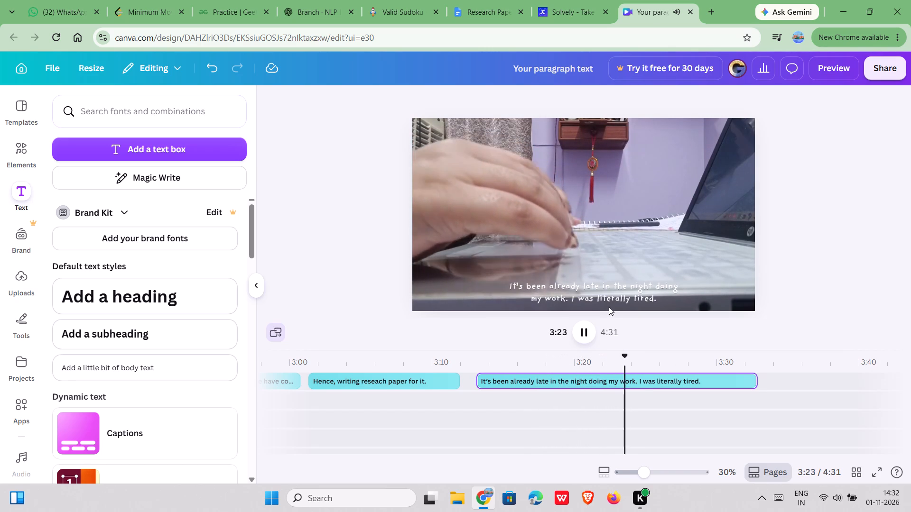
pyautogui.click(580, 332)
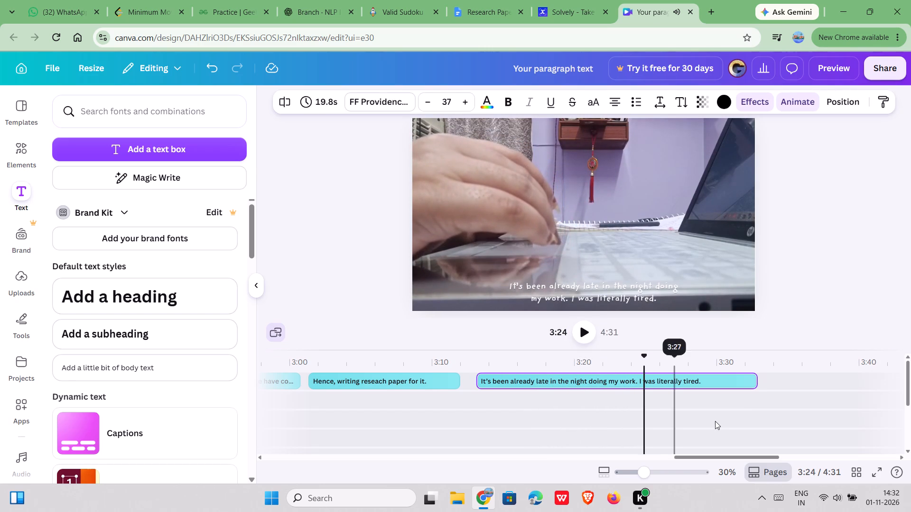
# Examine the uncaptioned footage on the timeline between the late-night work caption and the closing clips.
pyautogui.hscroll(-8, 715, 421)
pyautogui.scroll(-3, 715, 421)
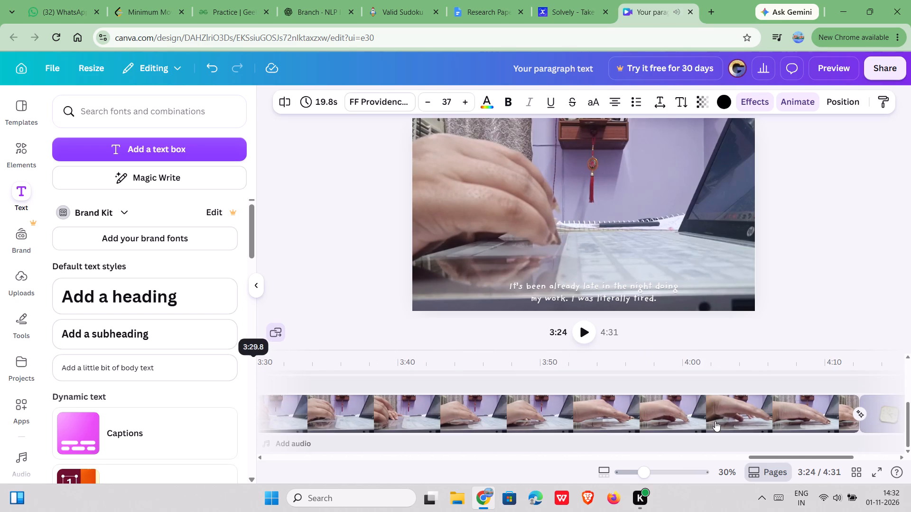
pyautogui.scroll(3, 715, 421)
pyautogui.hscroll(-3, 715, 421)
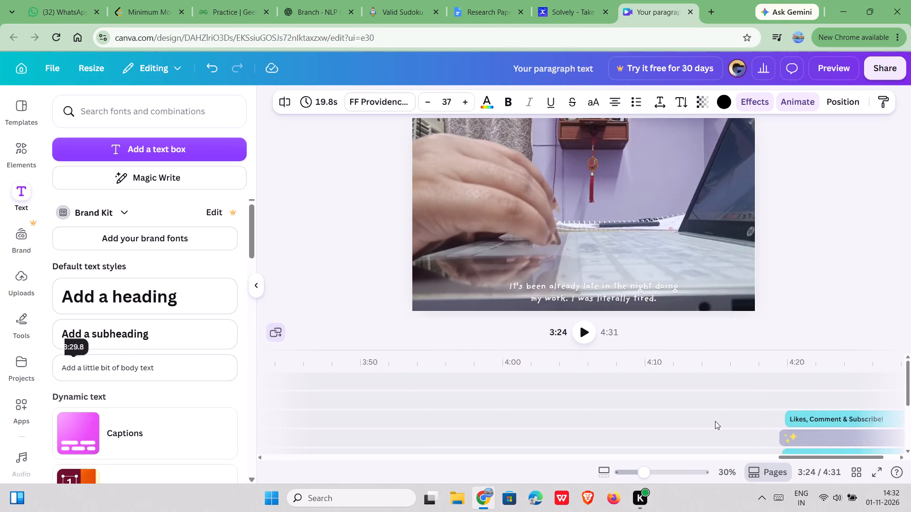
pyautogui.hscroll(-1, 715, 421)
pyautogui.scroll(-3, 715, 421)
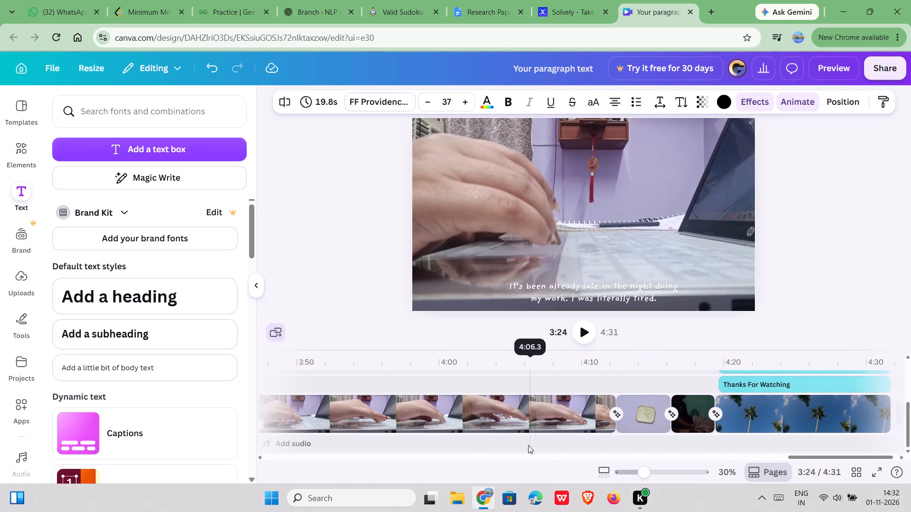
pyautogui.hscroll(7, 526, 433)
pyautogui.scroll(1, 520, 437)
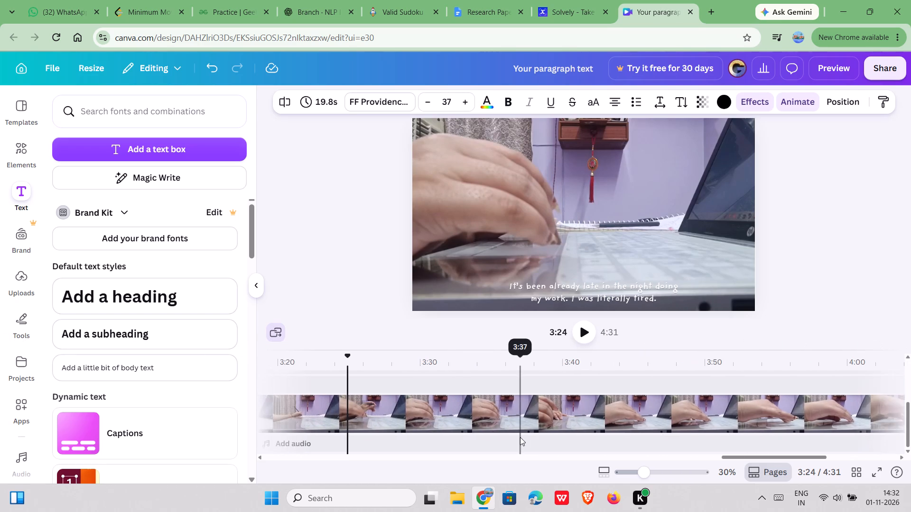
pyautogui.scroll(1, 520, 437)
pyautogui.click(486, 384)
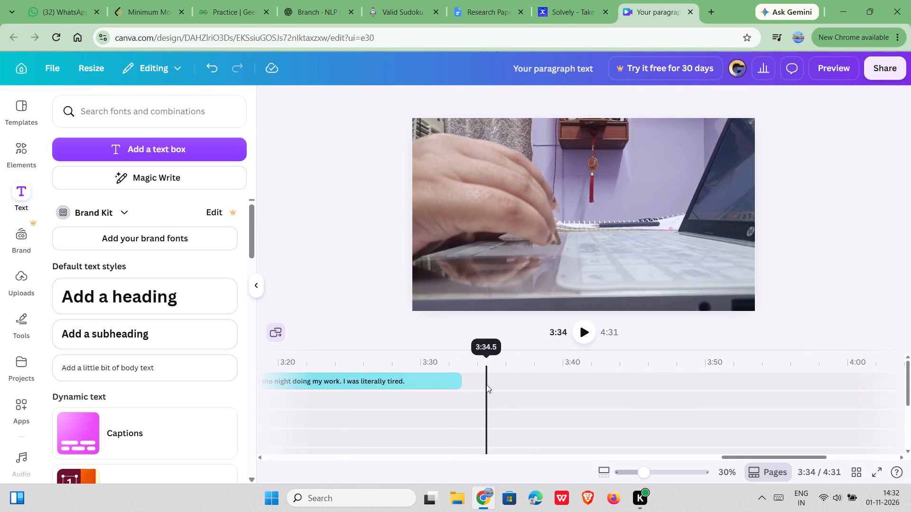
# Duplicate the late-night work caption and place the copy on the timeline starting at about 3:35.
pyautogui.click(428, 377)
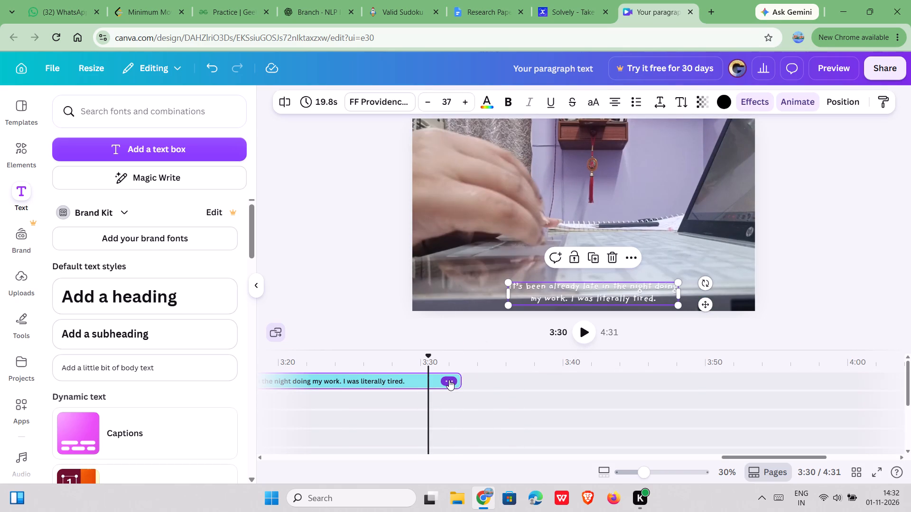
pyautogui.click(449, 380)
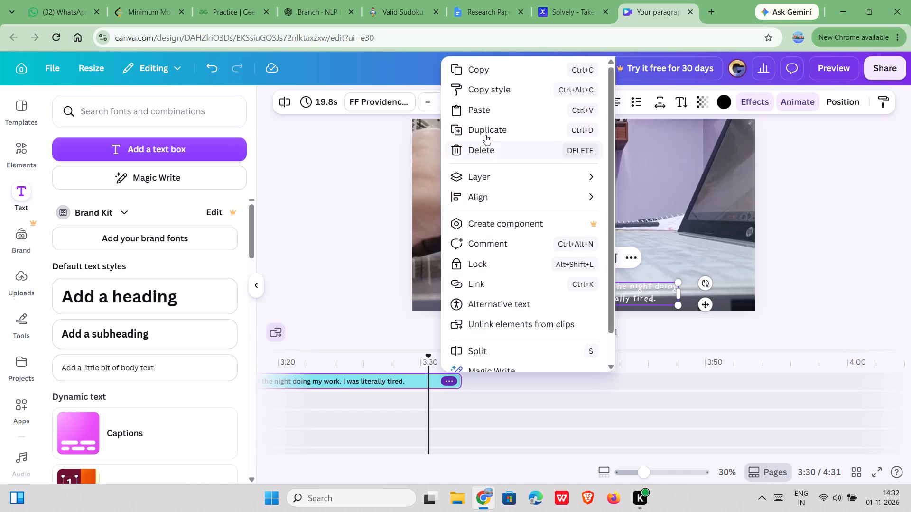
pyautogui.click(485, 129)
pyautogui.moveTo(409, 378); pyautogui.dragTo(690, 385)
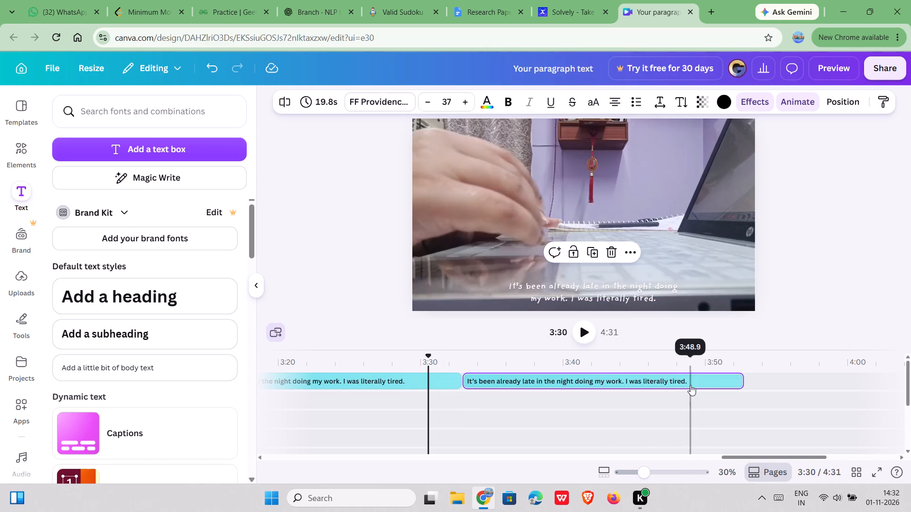
pyautogui.moveTo(621, 386); pyautogui.dragTo(641, 386)
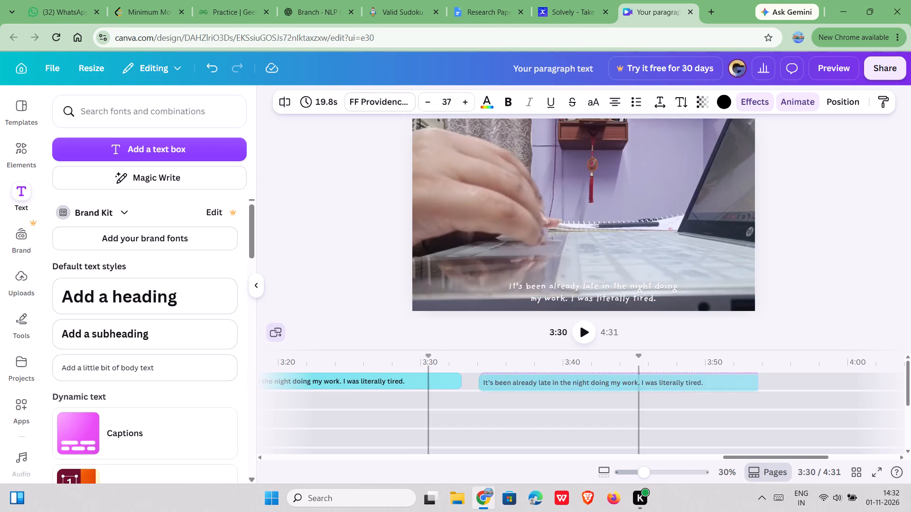
pyautogui.moveTo(641, 386); pyautogui.dragTo(652, 387)
# Change the duplicated caption's text to "It's been almost finshed".
pyautogui.doubleClick(608, 384)
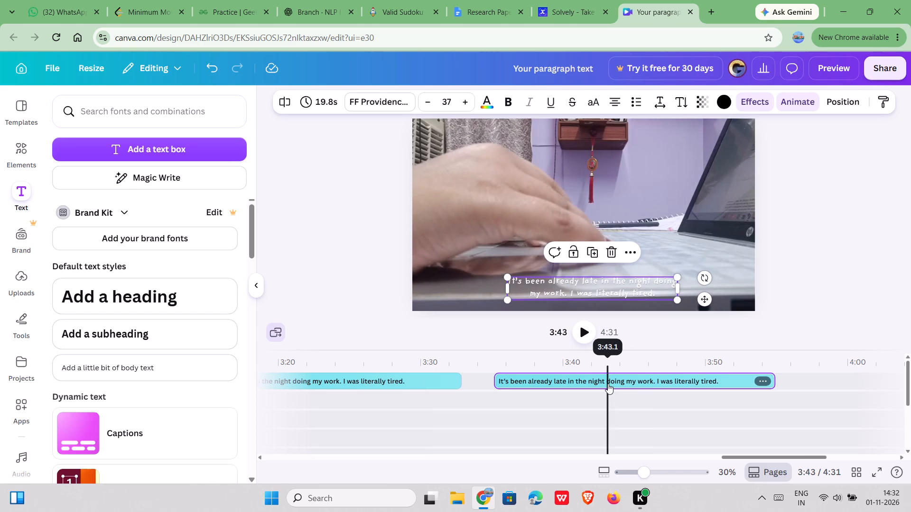
pyautogui.doubleClick(623, 290)
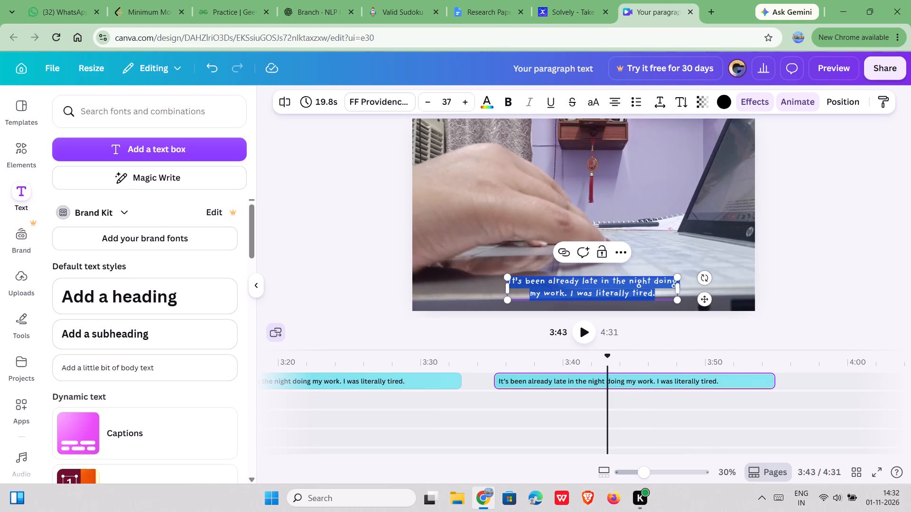
pyautogui.click(656, 295)
pyautogui.moveTo(656, 295); pyautogui.dragTo(583, 292)
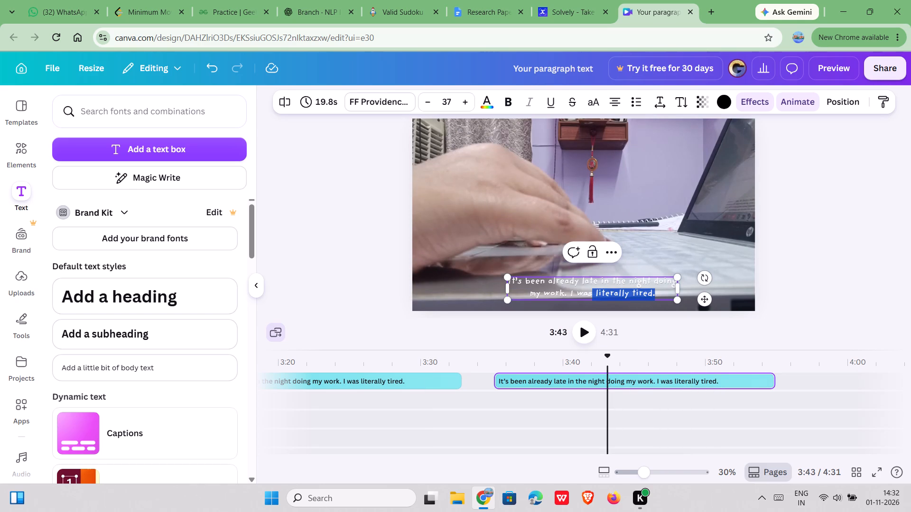
pyautogui.moveTo(583, 292); pyautogui.dragTo(546, 283)
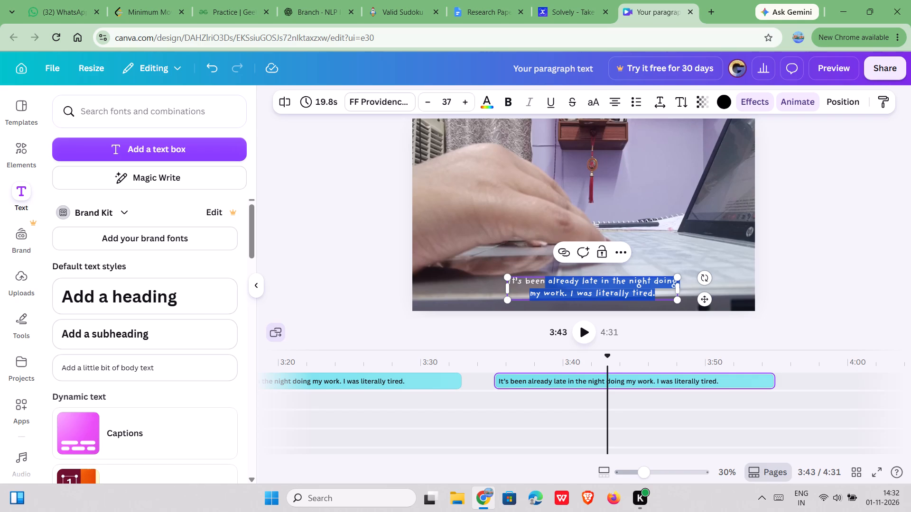
pyautogui.press('space')
pyautogui.press('a')
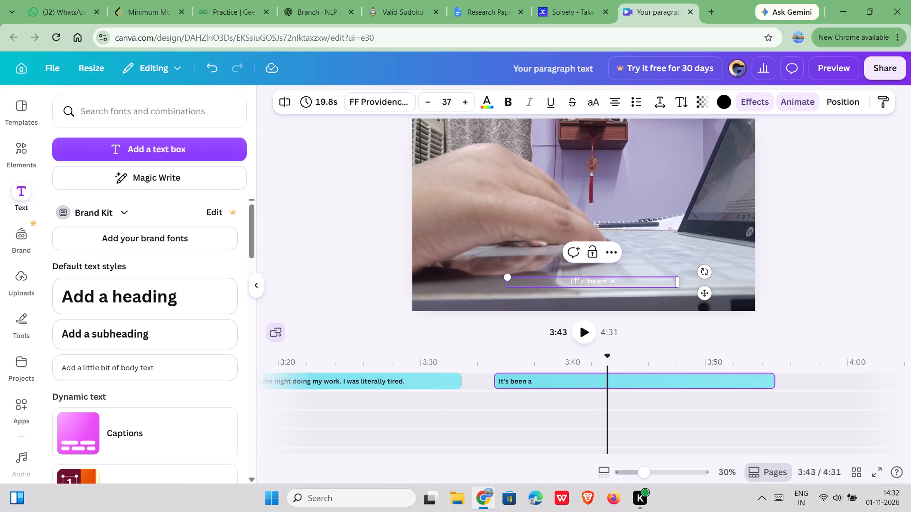
pyautogui.write('lmostb')
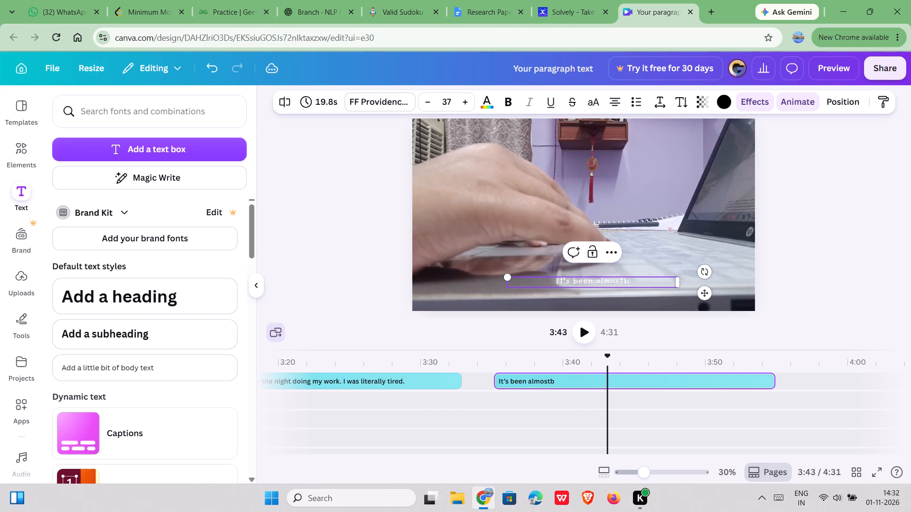
pyautogui.press('BackSpace')
pyautogui.press('space')
pyautogui.write('finshed')
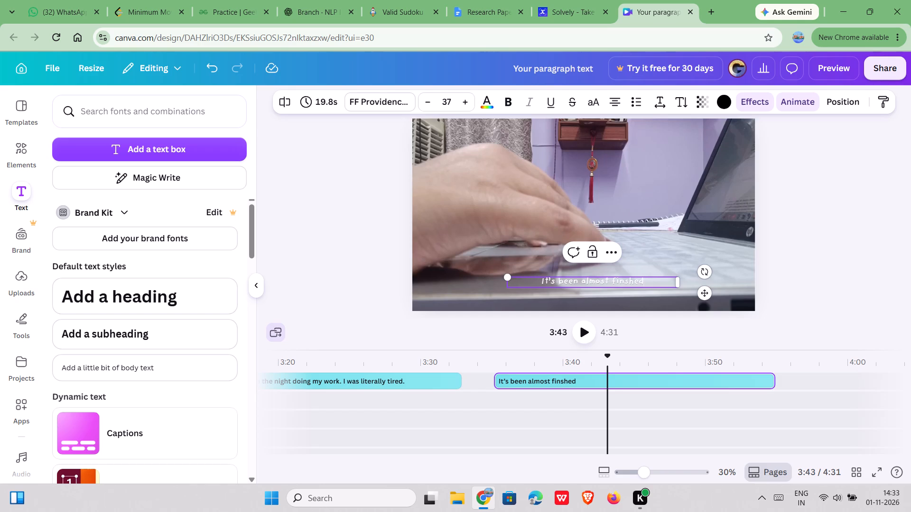
# Move the "It's been almost finshed" caption slightly down and to the left within the video frame.
pyautogui.moveTo(703, 293); pyautogui.dragTo(683, 308)
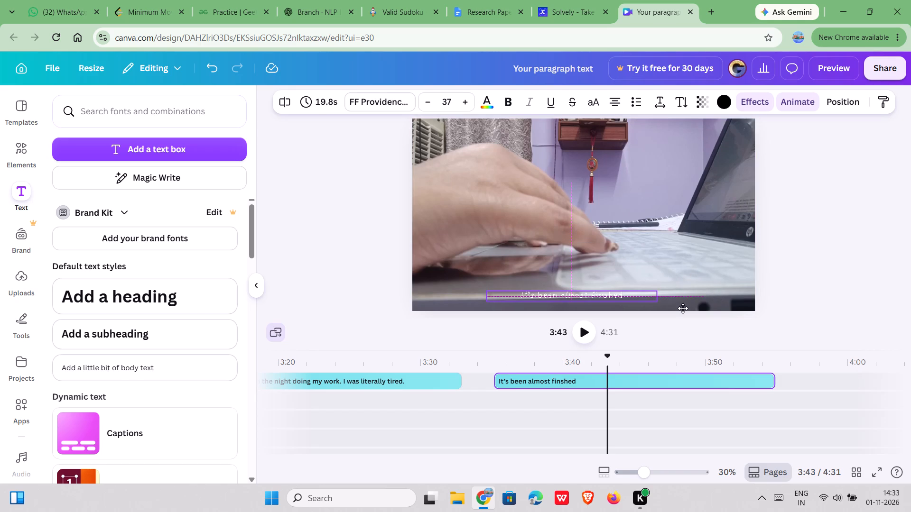
pyautogui.moveTo(683, 308); pyautogui.dragTo(688, 302)
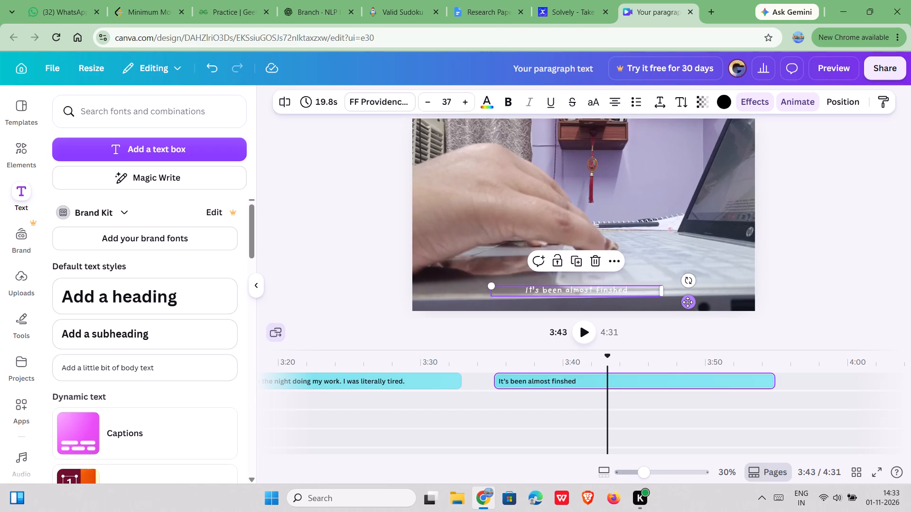
# Remove the word "been" so the new caption reads "It's almost finshed".
pyautogui.doubleClick(557, 291)
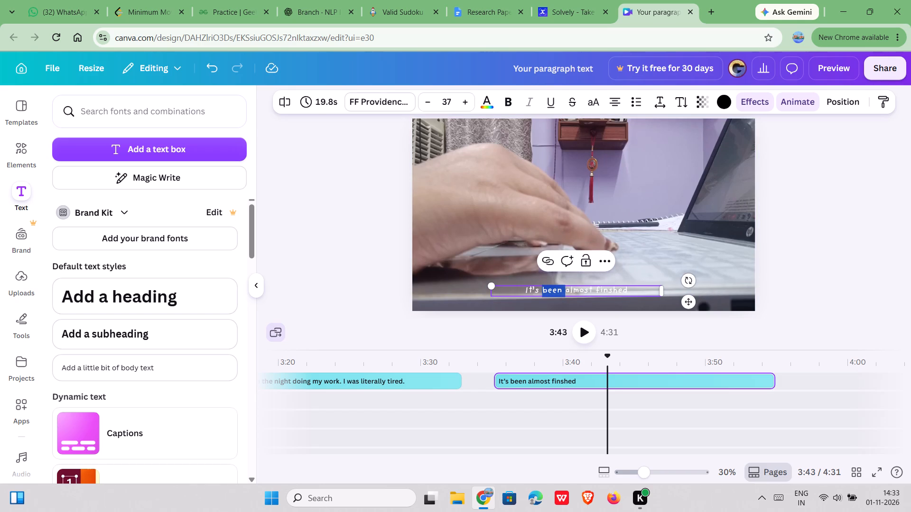
pyautogui.press('BackSpace')
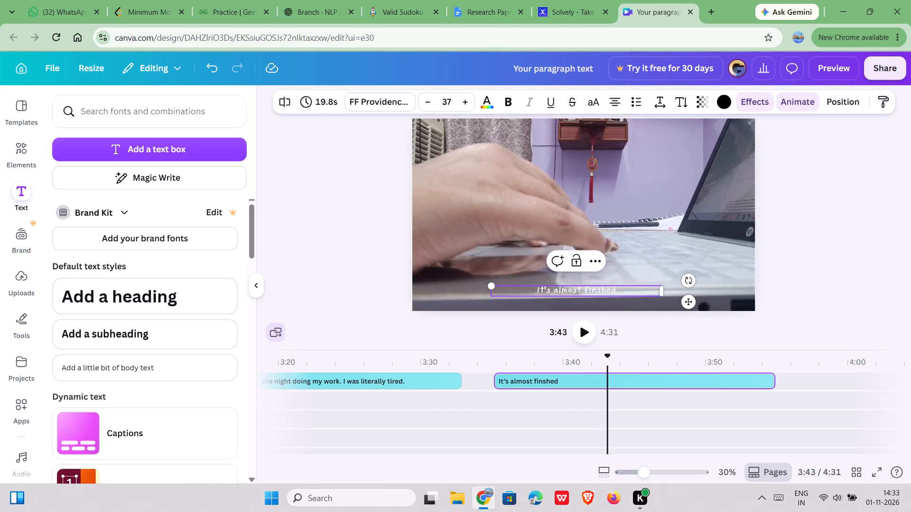
pyautogui.click(779, 269)
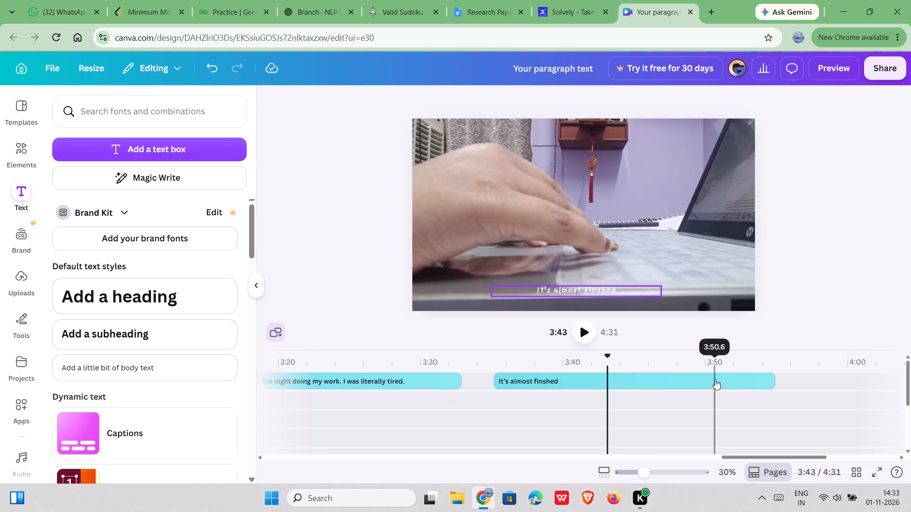
# Shorten the "It's almost finshed" caption on the timeline so it ends at about 3:41.5.
pyautogui.moveTo(771, 384); pyautogui.dragTo(592, 386)
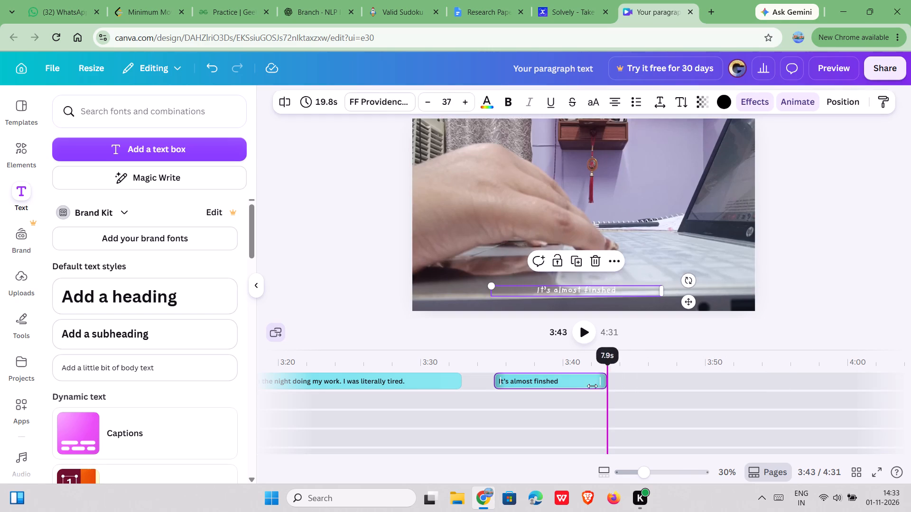
pyautogui.moveTo(592, 386); pyautogui.dragTo(584, 387)
pyautogui.click(817, 260)
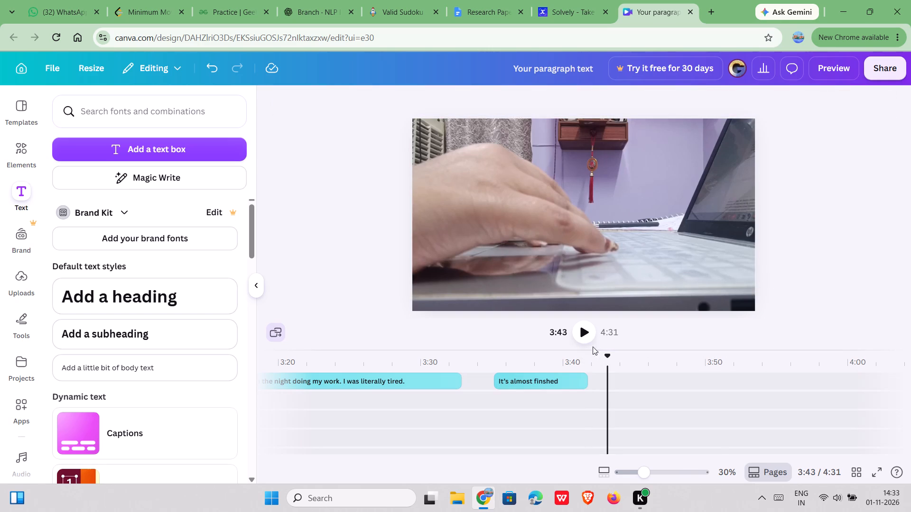
# Go to about 3:30 in the late-night work caption, ahead of the new "It's almost finshed" caption.
pyautogui.click(428, 388)
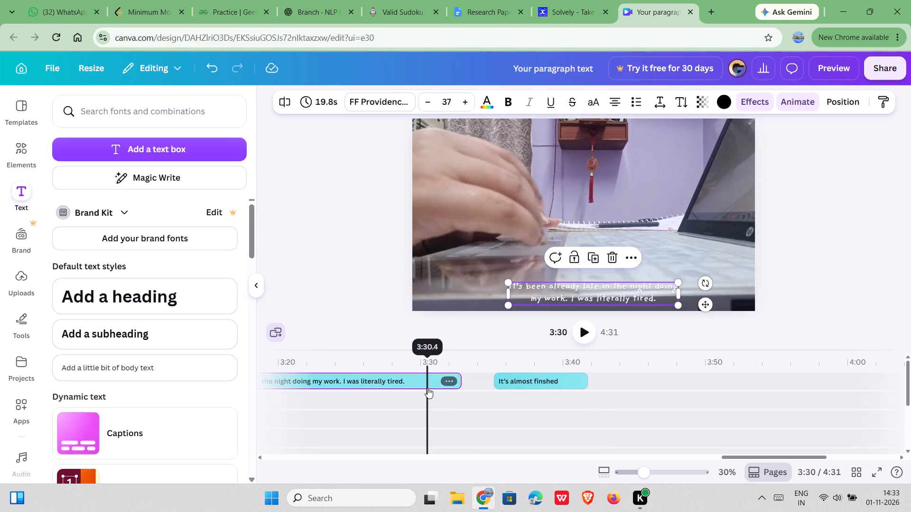
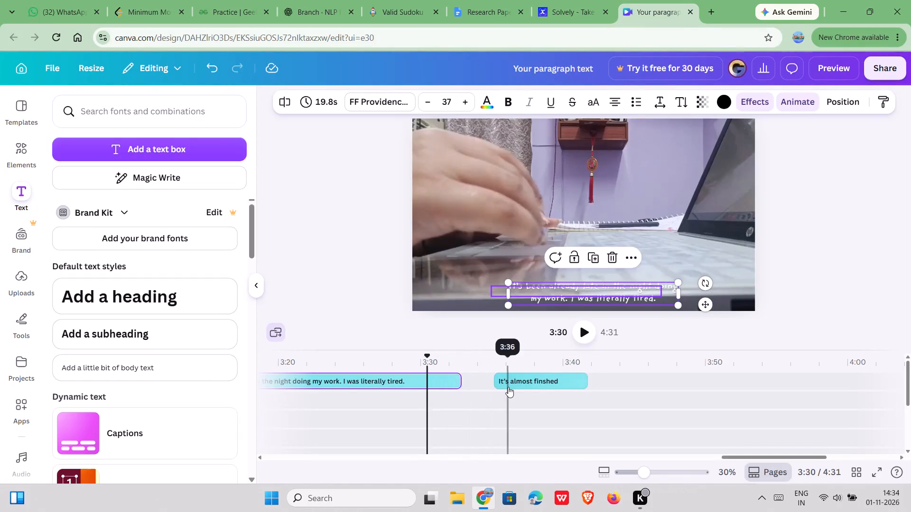
# Select the "It's almost finshed" caption at about 3:36 and check the video track and the timeline after it.
pyautogui.click(508, 387)
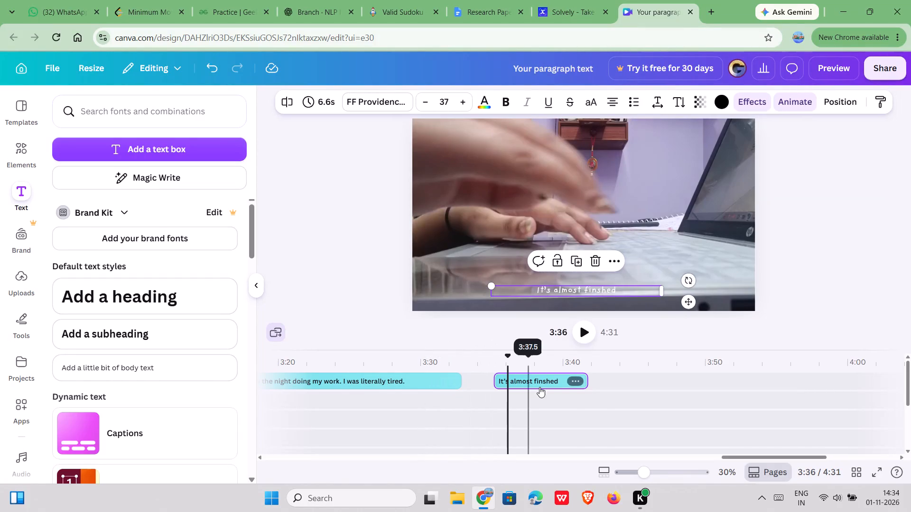
pyautogui.scroll(-2, 604, 387)
pyautogui.hscroll(-3, 604, 387)
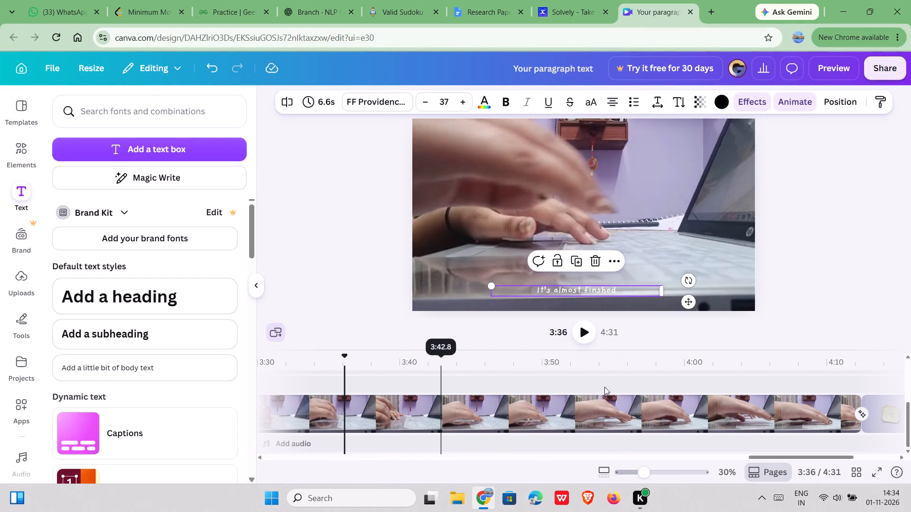
pyautogui.scroll(2, 587, 413)
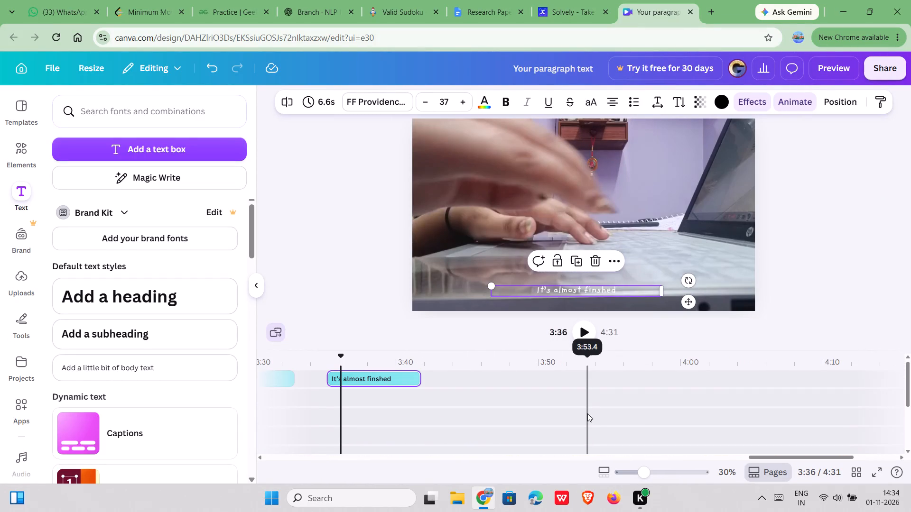